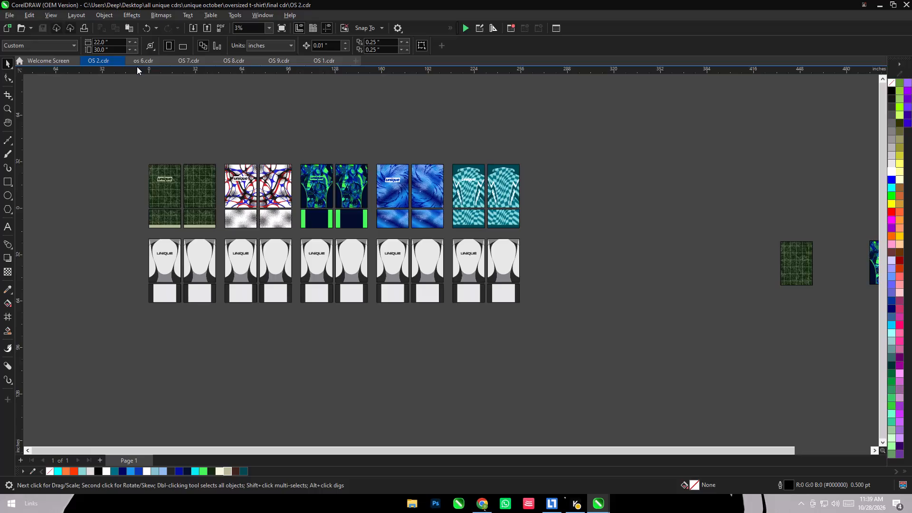
Copy the flame-stripe and green leaf design sets from os 6.cdr and paste them into OS 2.cdr beside the grey template row.
left_click(134, 63)
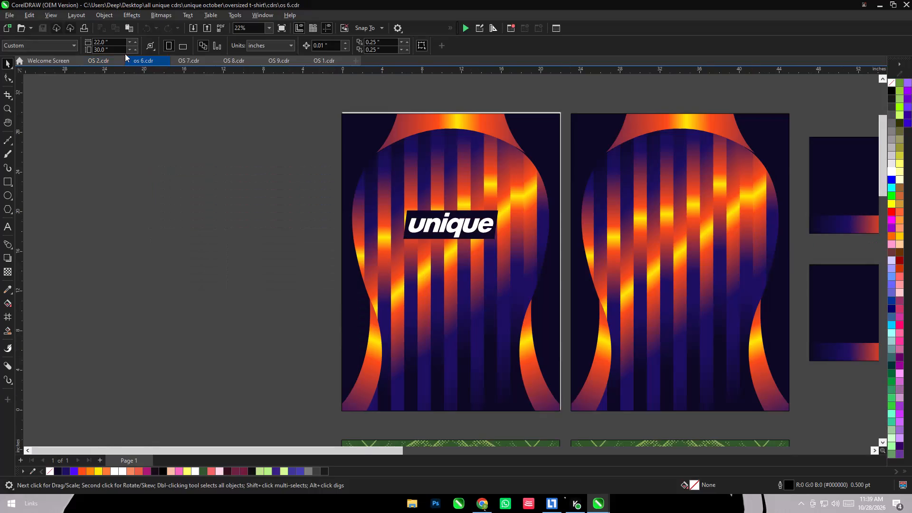
scroll(285, 168, "down", 12)
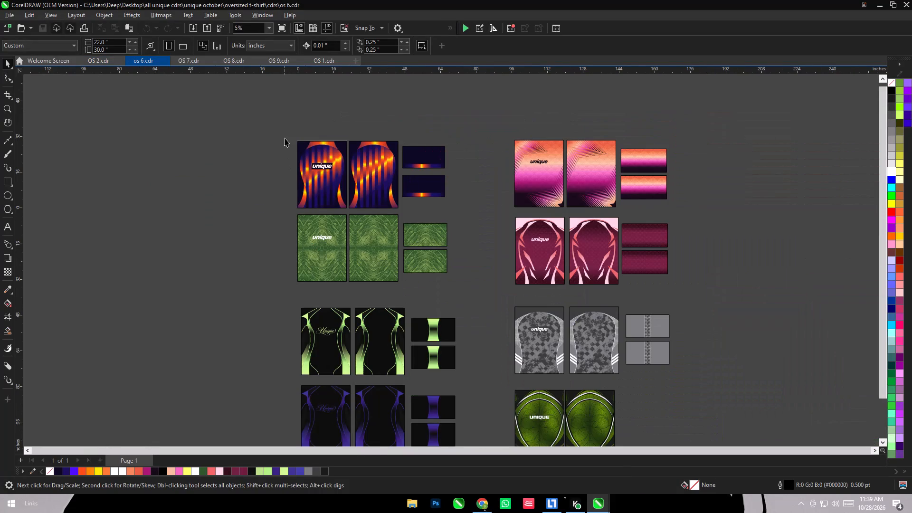
scroll(285, 138, "down", 4)
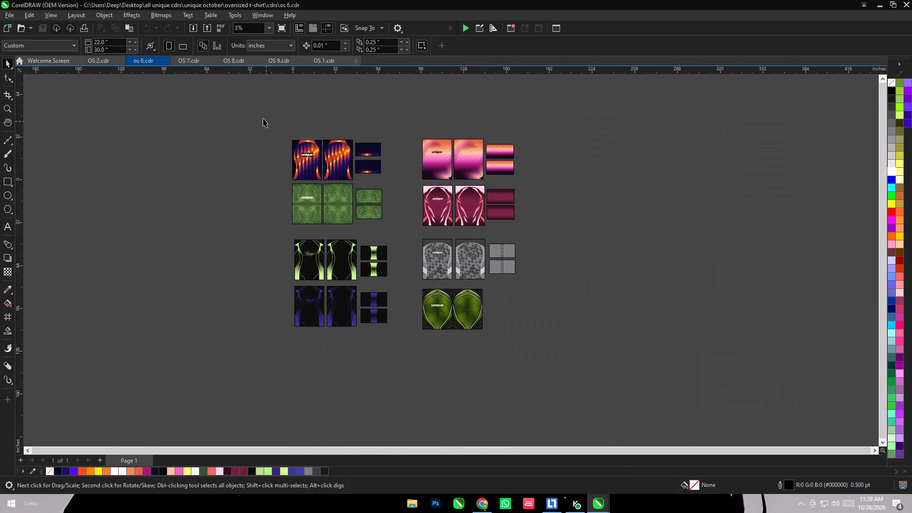
left_click_drag(263, 118, 395, 240)
key("ctrl+c")
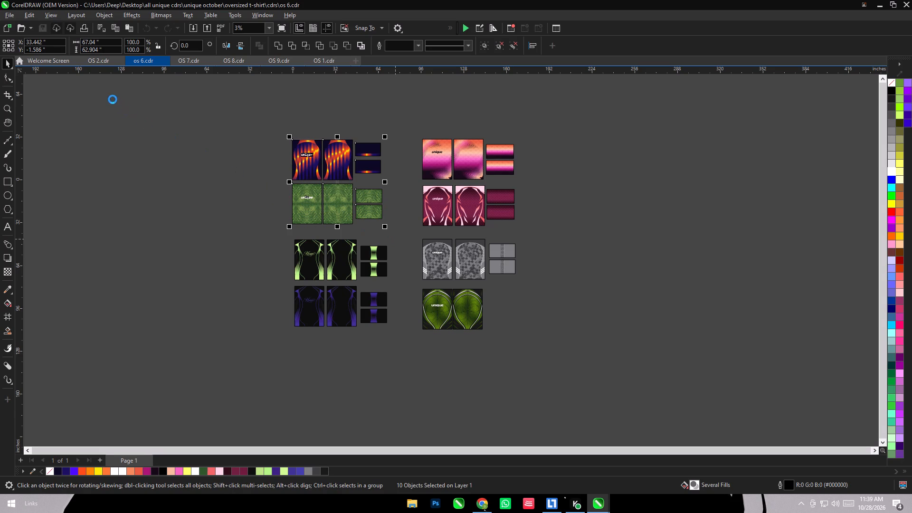
left_click(94, 63)
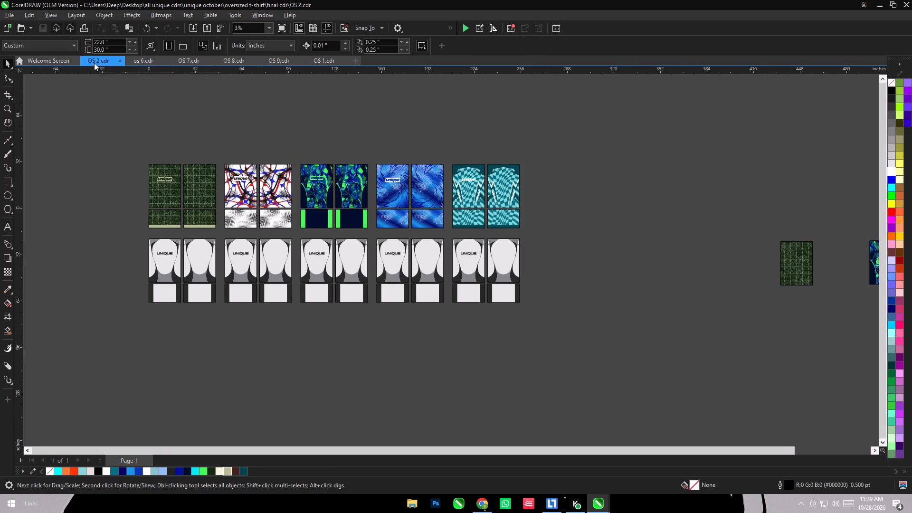
right_click(591, 269)
left_click(630, 351)
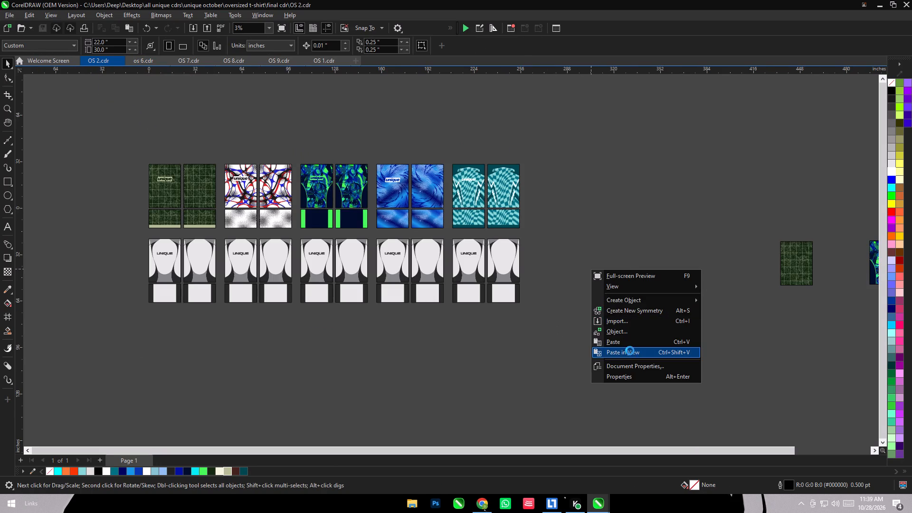
left_click_drag(515, 323, 611, 289)
left_click(613, 382)
Delete the stray dark green grid and blue-green pattern panels lying beyond the pasted designs.
scroll(429, 286, "down", 1)
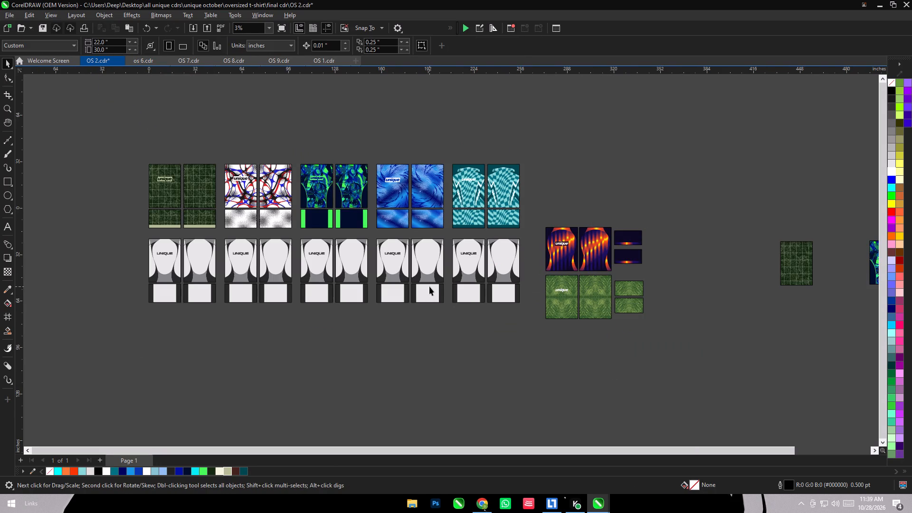
scroll(429, 286, "down", 3)
left_click_drag(600, 235, 753, 342)
key("Delete")
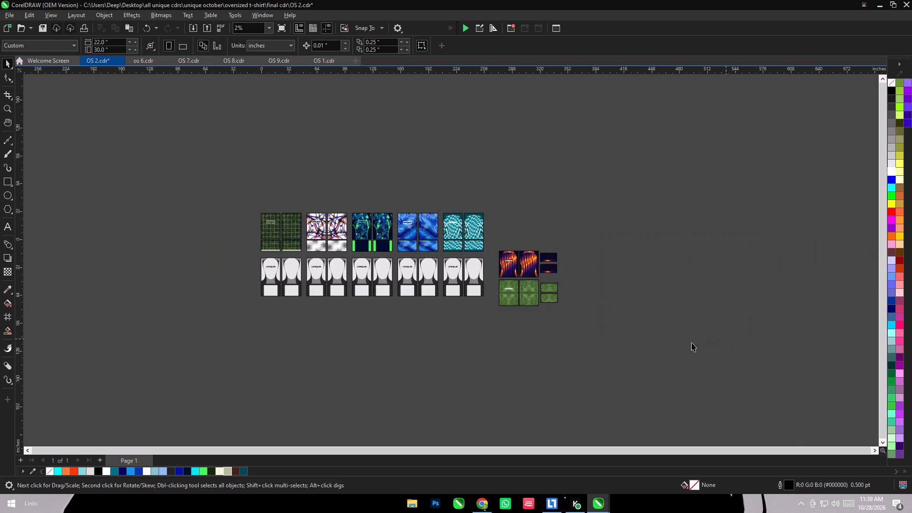
PowerClip the unique logo inside the flame-stripe front panel.
scroll(488, 287, "up", 7)
left_click_drag(501, 214, 568, 239)
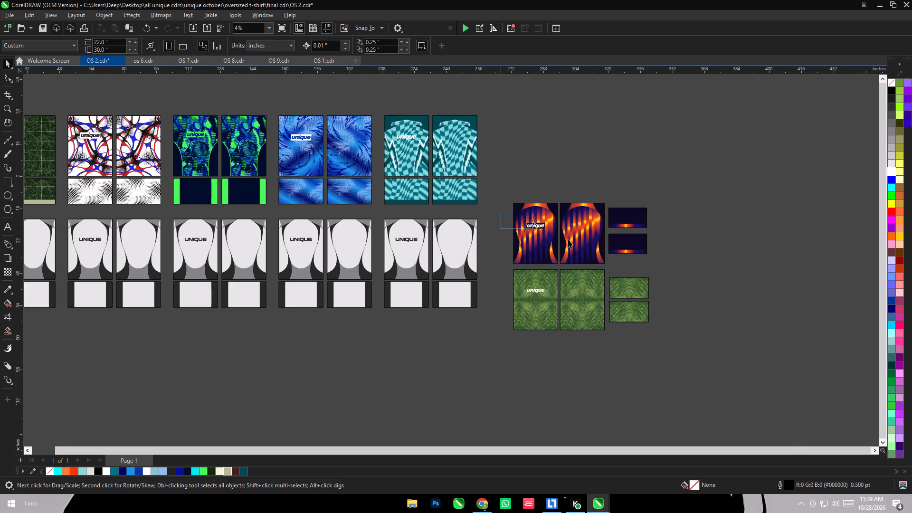
left_click_drag(568, 239, 580, 241)
right_click(542, 228)
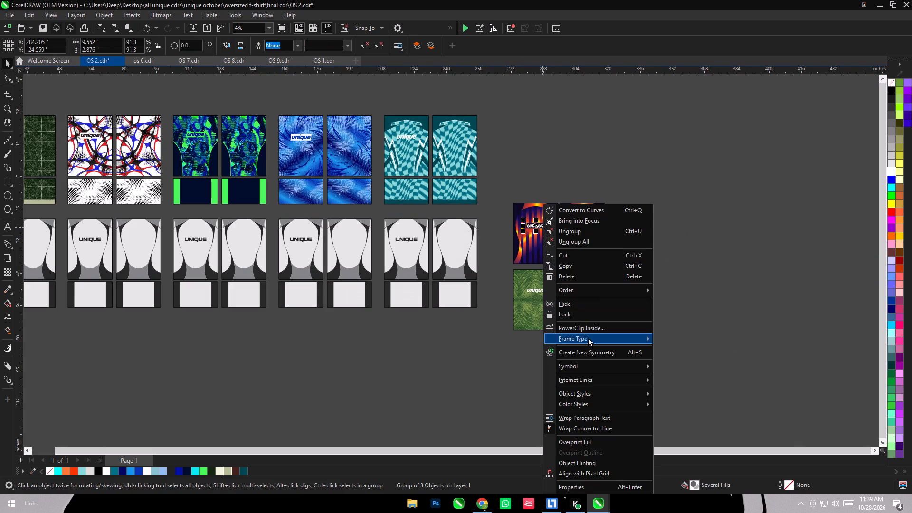
left_click(588, 328)
left_click(531, 255)
Centre the unique logo horizontally on the green leaf front panel and PowerClip it inside that panel.
left_click_drag(498, 282, 567, 305)
left_click(548, 313, "shift")
key("c")
left_click(531, 345)
left_click_drag(499, 275, 554, 299)
right_click(538, 294)
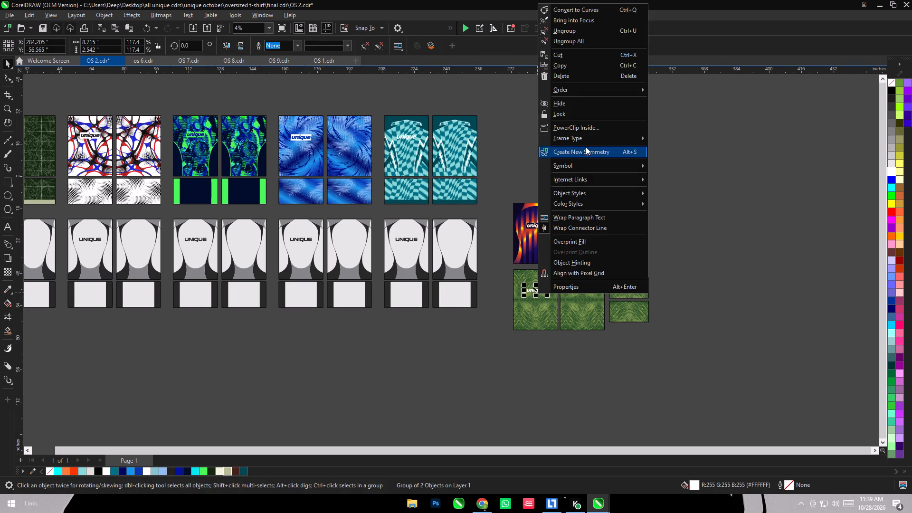
left_click(591, 124)
left_click(541, 320)
Align the flame-stripe front and back panels by centre and top edge onto the first grey template pair of the second row.
scroll(776, 273, "down", 3)
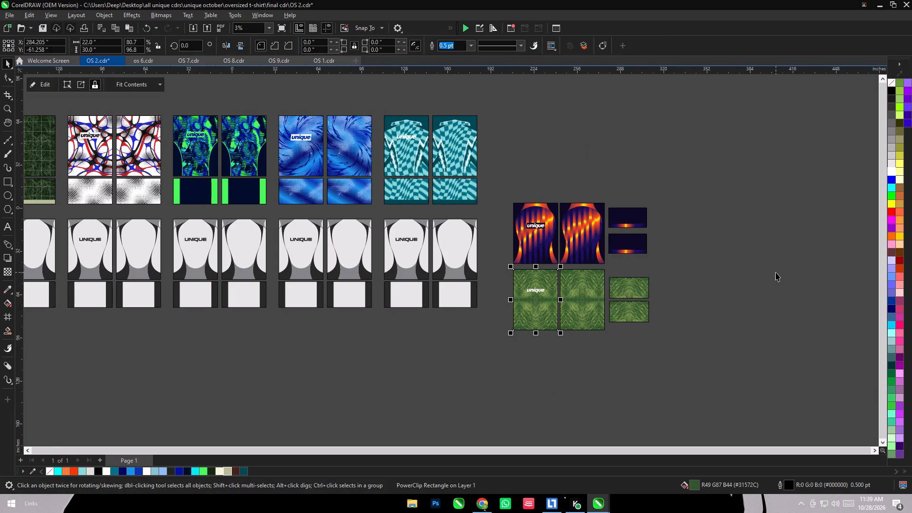
left_click(611, 244)
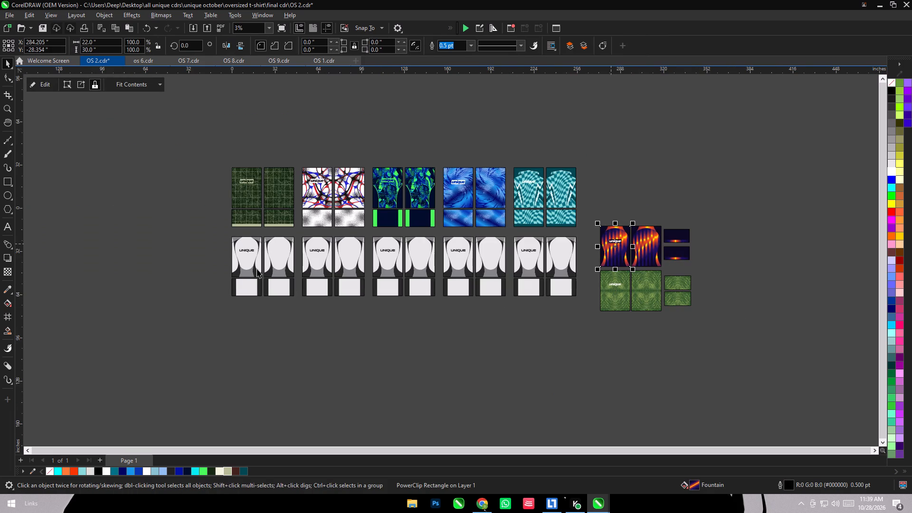
left_click(257, 269, "shift")
type("CT")
left_click(323, 368)
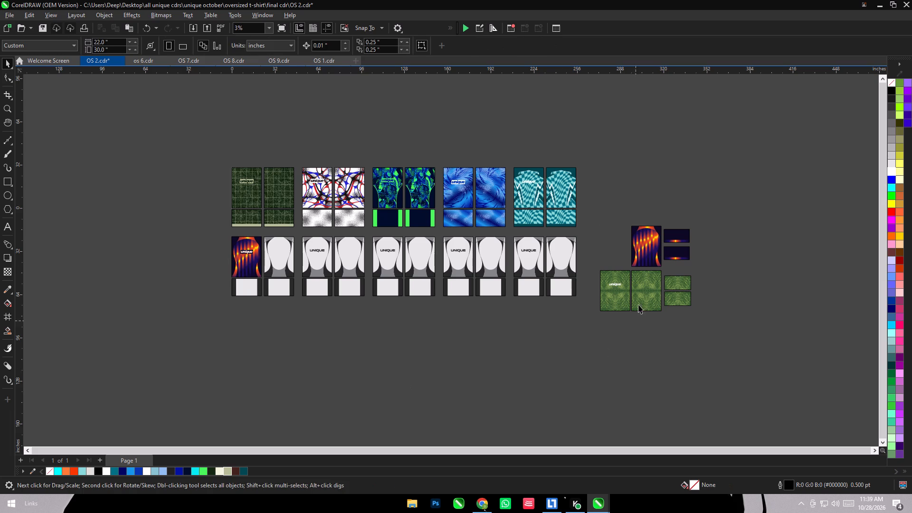
left_click(646, 259)
left_click(282, 265, "shift")
type("CT")
left_click(434, 416)
Align the green leaf front and back panels by centre and top edge onto the second grey template pair.
left_click(617, 289)
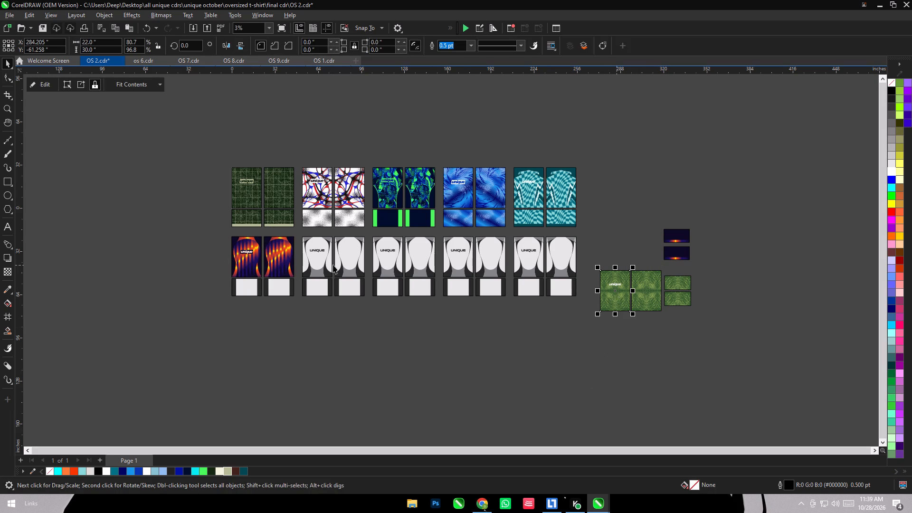
left_click(322, 264, "shift")
type("CT")
left_click(416, 384)
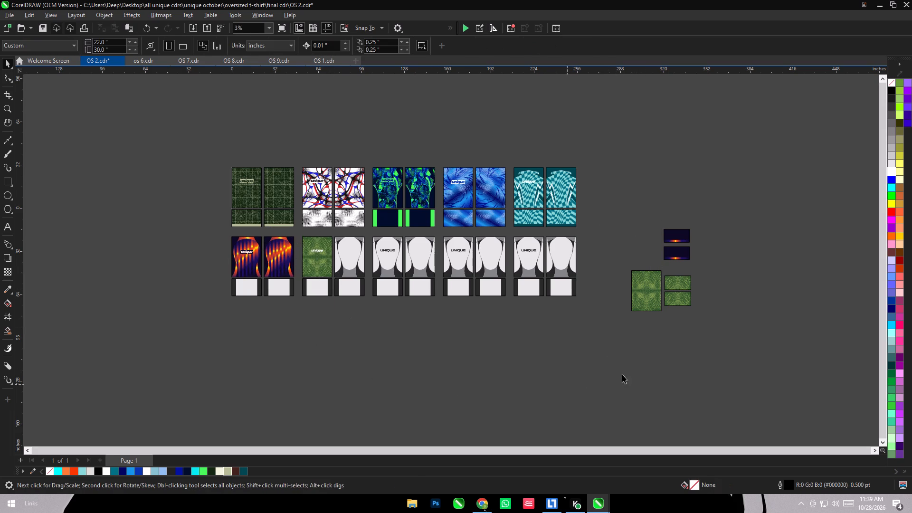
left_click(655, 311)
left_click(342, 252, "shift")
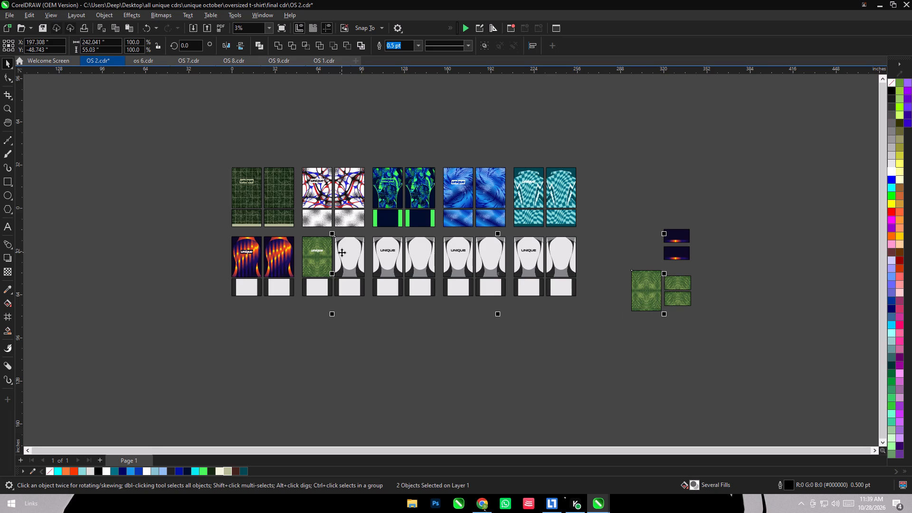
type("CT")
left_click(414, 375)
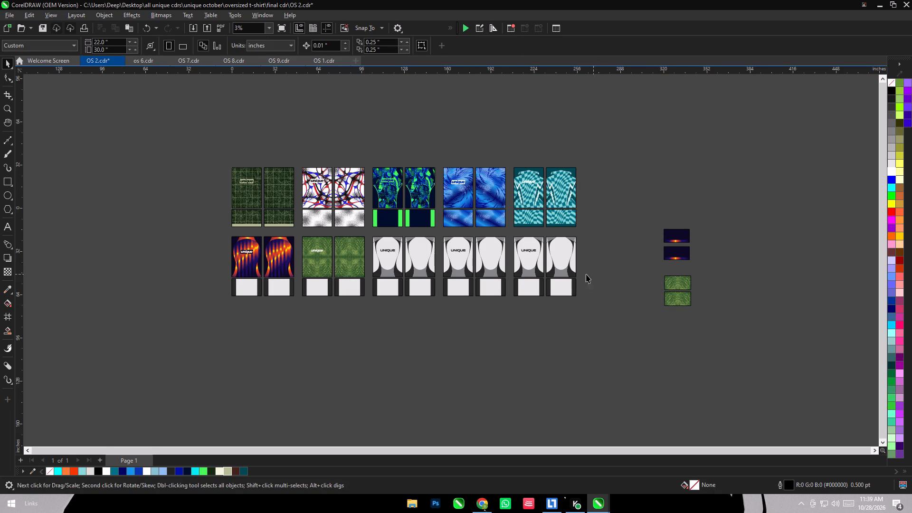
Copy the pink-orange and maroon design sets from os 6.cdr and paste them into OS 2.cdr beyond the leftover flame and green sleeve panels.
left_click(252, 292)
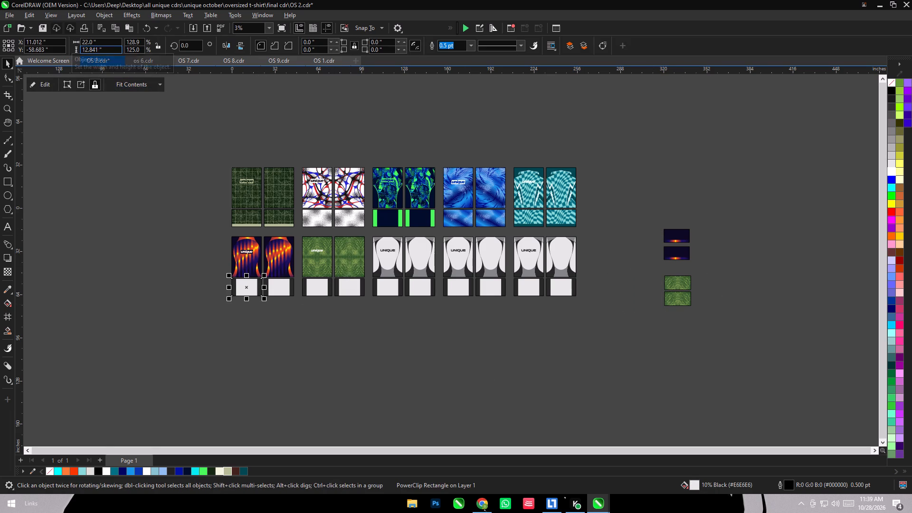
left_click(144, 61)
left_click(178, 184)
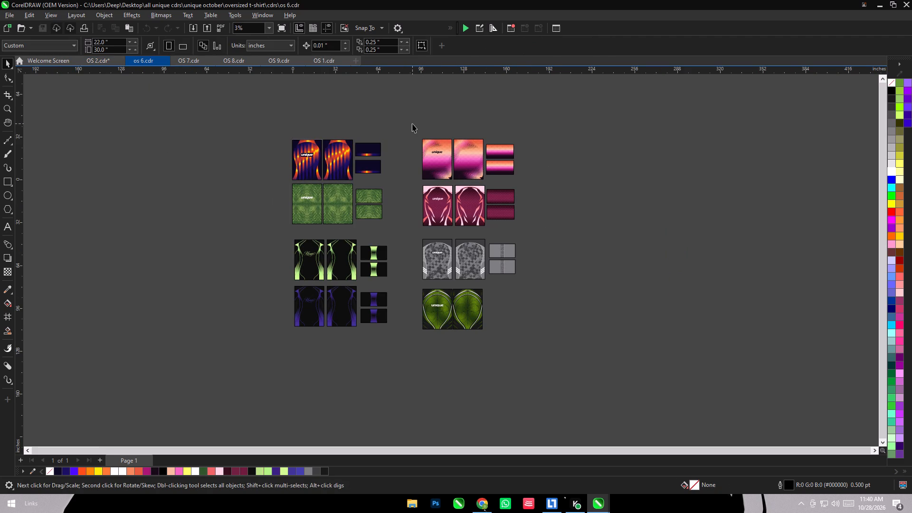
left_click_drag(407, 123, 545, 231)
key("ctrl+c")
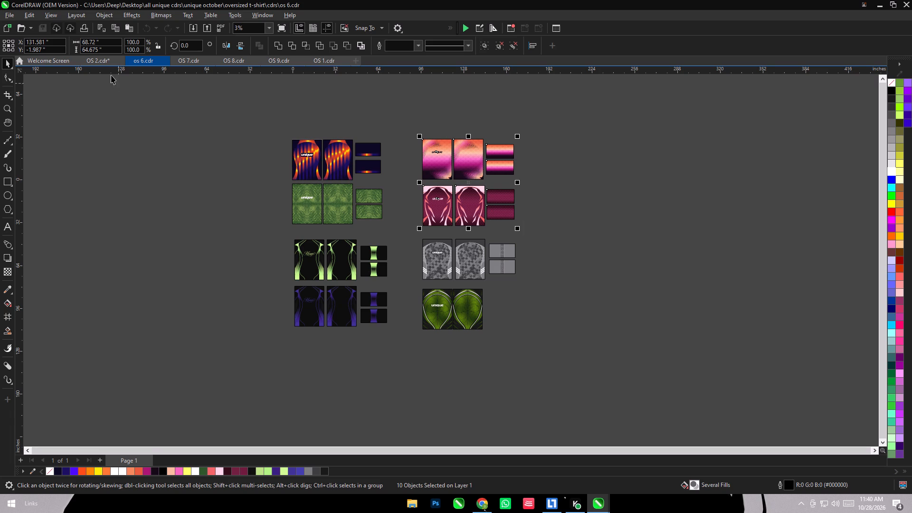
left_click(107, 63)
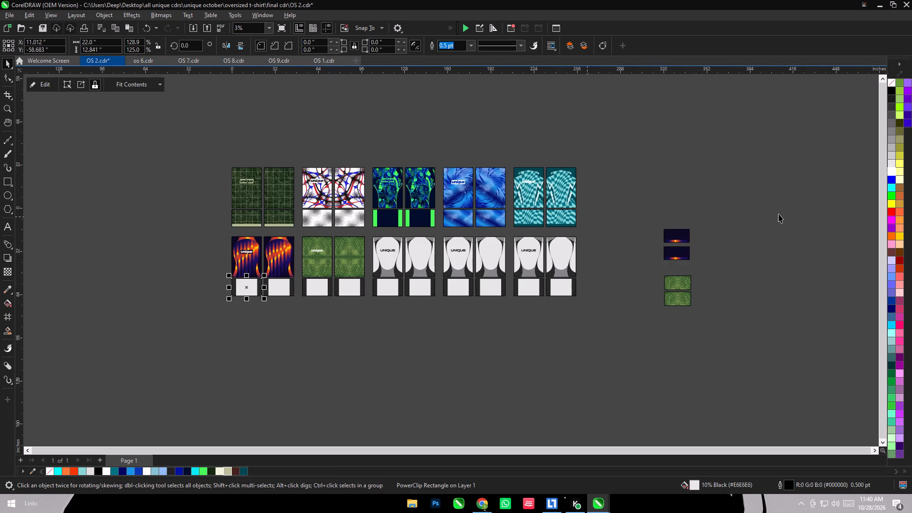
right_click(779, 214)
left_click(801, 294)
left_click_drag(492, 292, 499, 292)
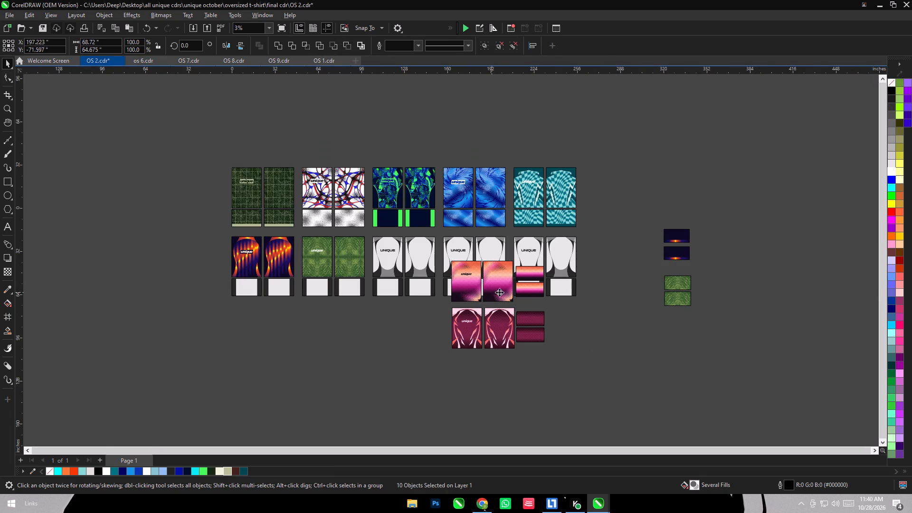
left_click_drag(499, 292, 771, 257)
left_click(764, 380)
Move the pink-orange and maroon front and back panels, without their sleeve panels, below the third and fourth grey template pairs.
left_click_drag(712, 197, 797, 338)
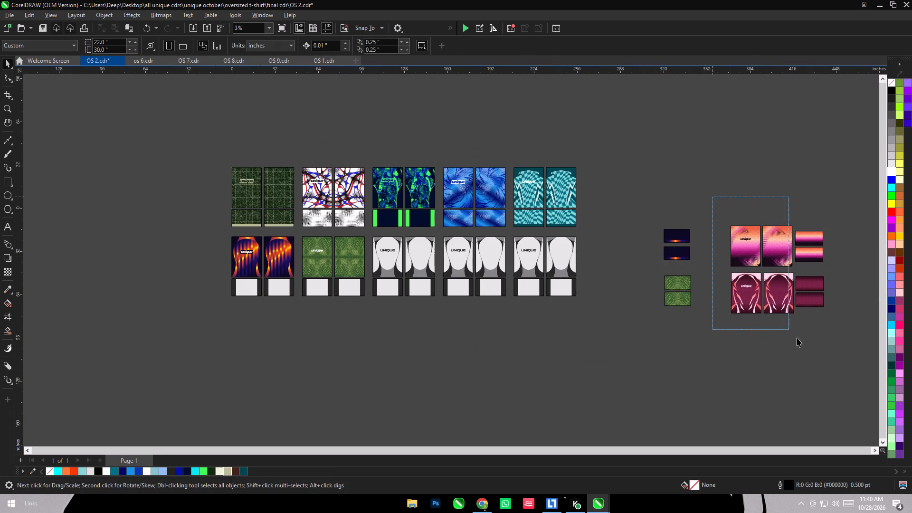
left_click_drag(797, 338, 807, 348)
left_click_drag(776, 299, 454, 382)
left_click(555, 380)
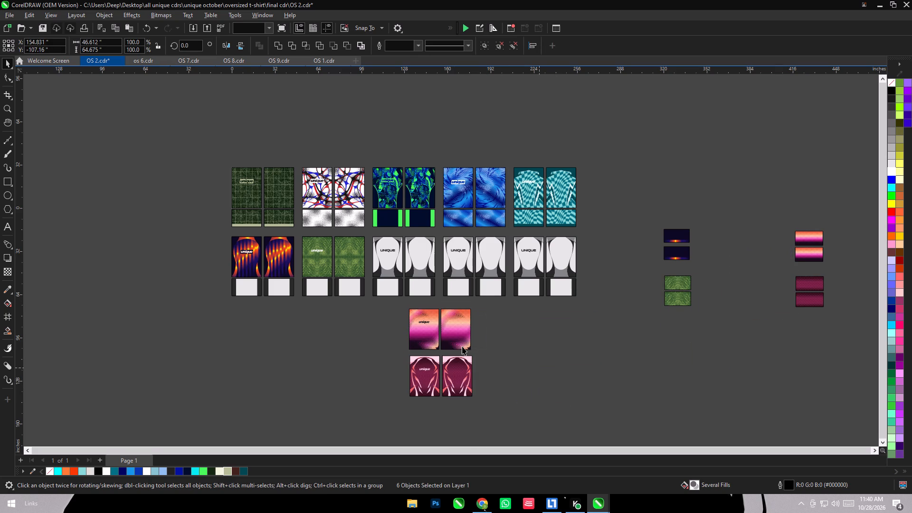
Centre the unique logo horizontally on the pink-orange front panel and PowerClip it inside that panel.
left_click_drag(391, 306, 441, 332)
left_click(430, 337, "shift")
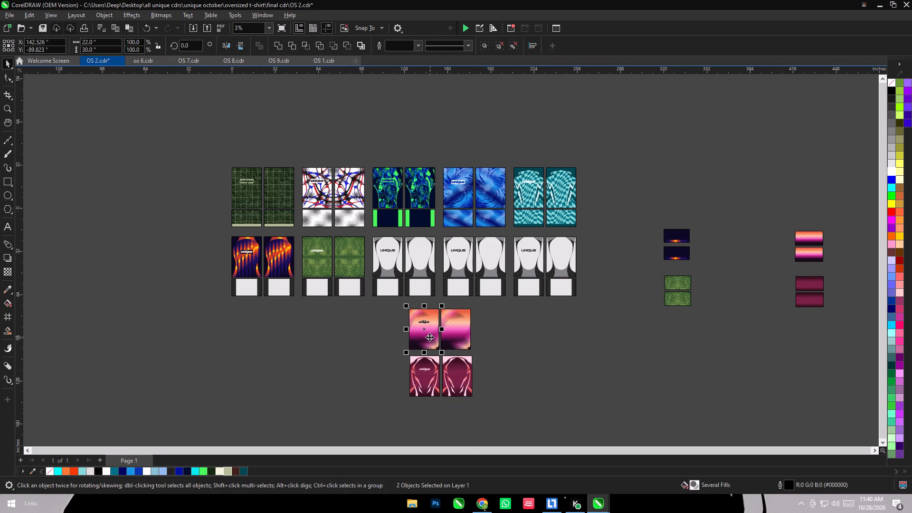
key("c")
left_click(359, 341)
scroll(415, 328, "up", 12)
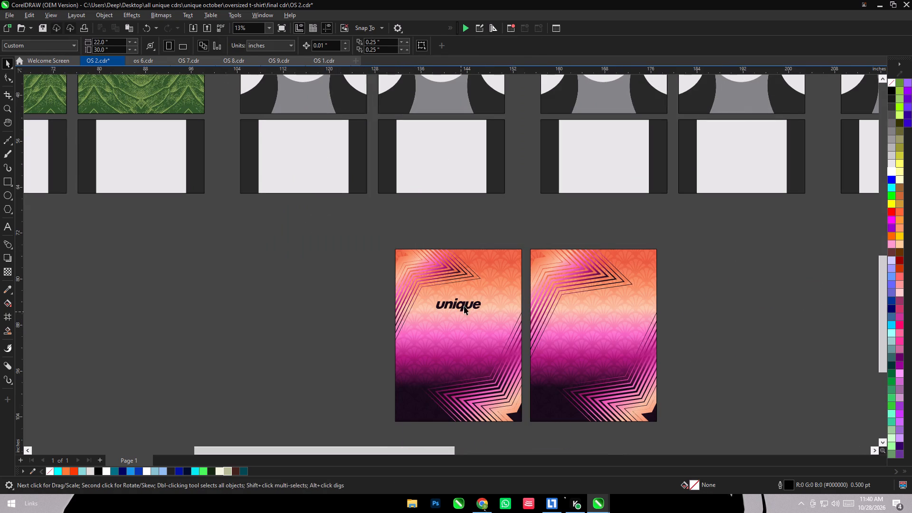
left_click(463, 304)
right_click(462, 304)
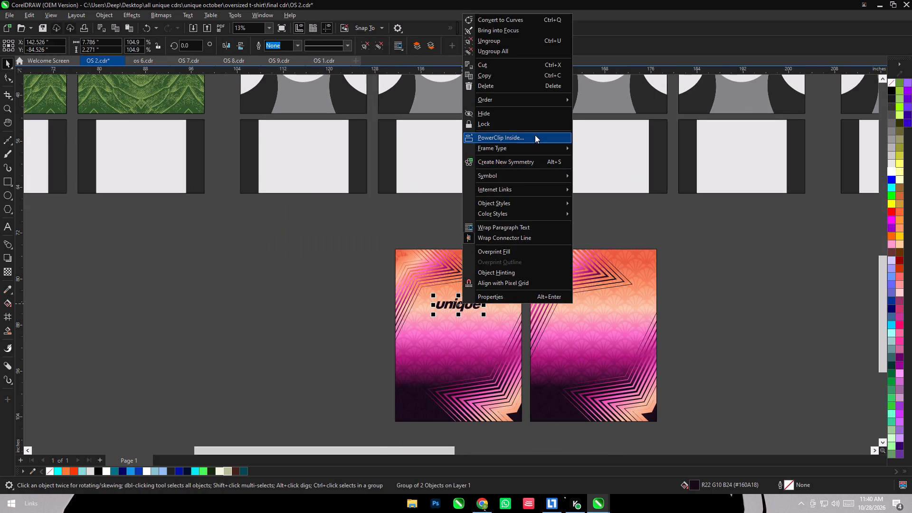
left_click(535, 135)
left_click(492, 331)
PowerClip the unique logo inside the maroon front panel.
scroll(367, 177, "down", 8)
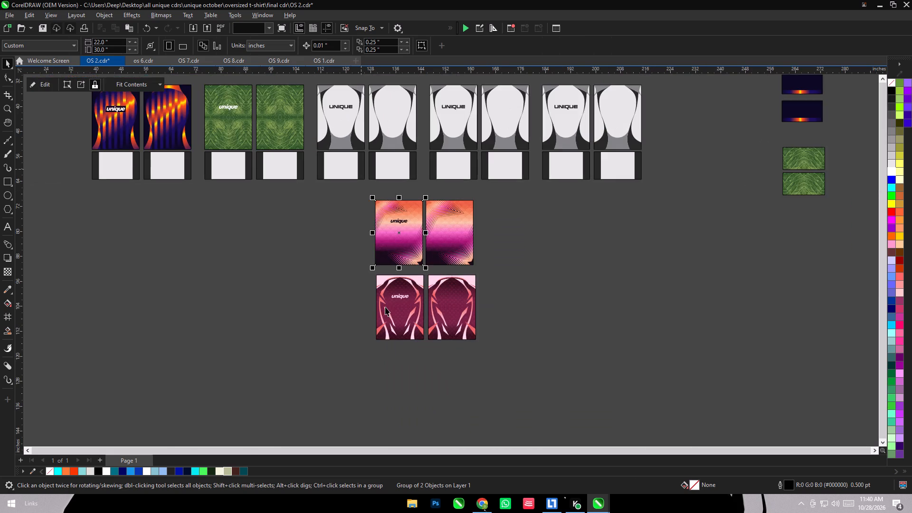
scroll(385, 307, "up", 6)
left_click_drag(316, 265, 474, 304)
scroll(410, 288, "up", 9)
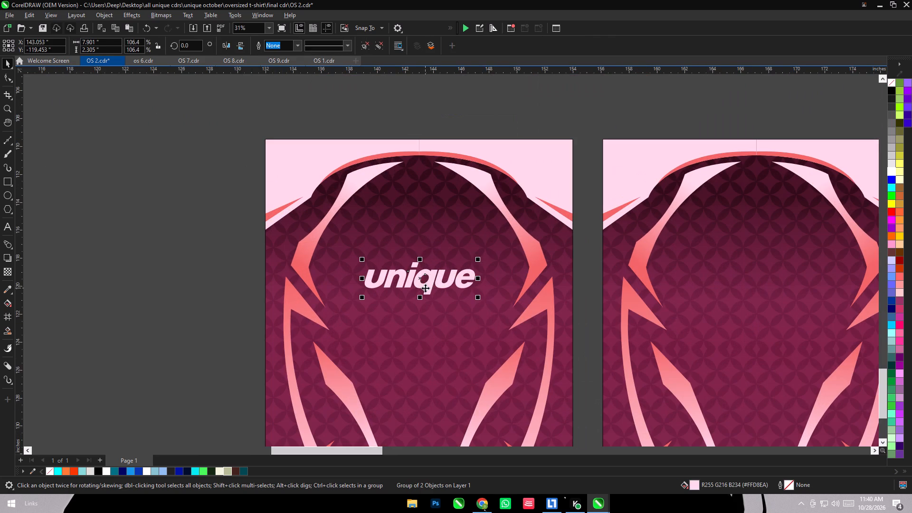
right_click(427, 287)
left_click(484, 328)
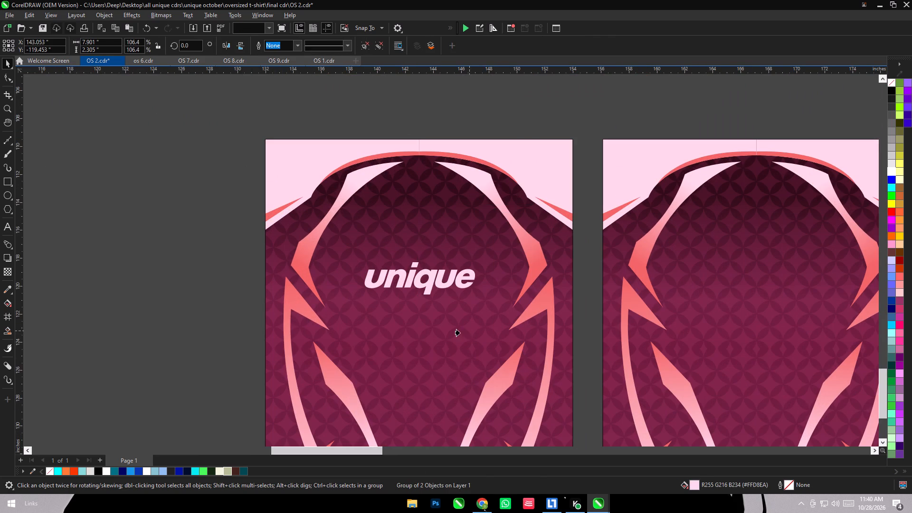
left_click(459, 332)
Align the pink-orange front and back panels by centre and top edge onto the third grey template pair of the second row.
scroll(441, 331, "down", 13)
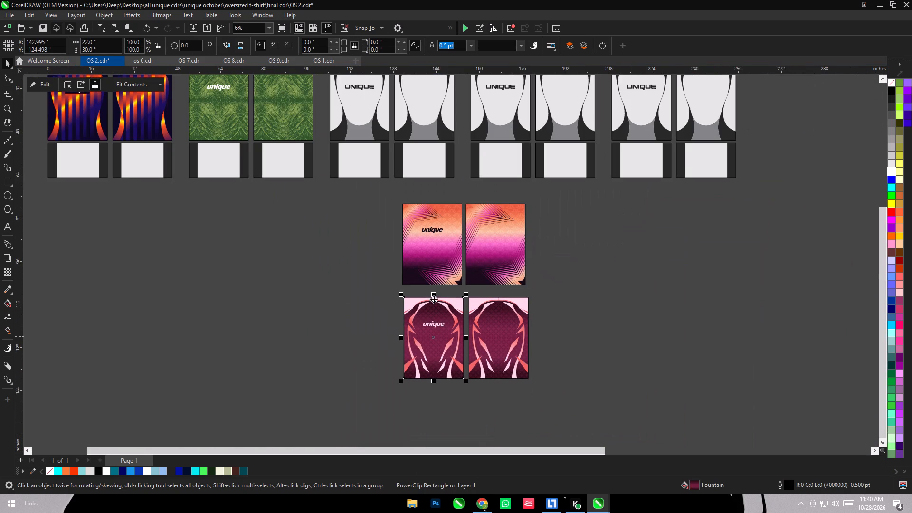
scroll(430, 288, "down", 1)
left_click(439, 270)
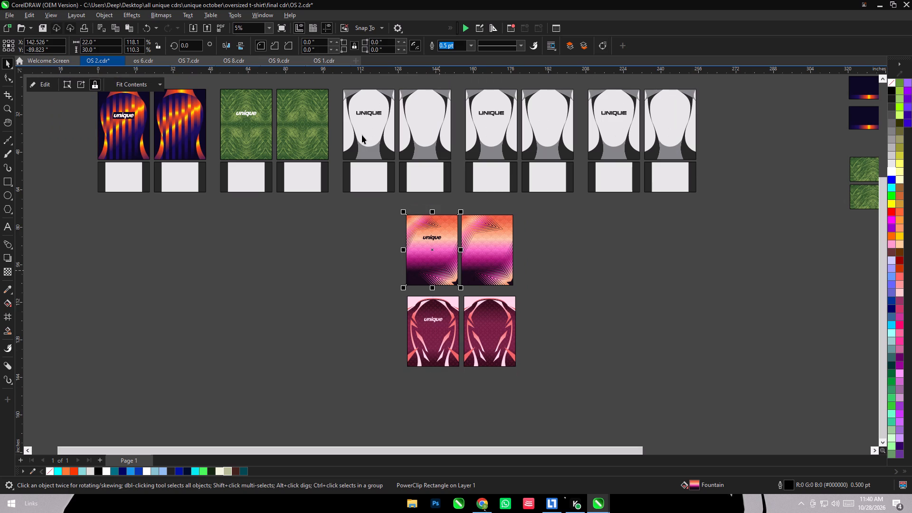
left_click(362, 135, "shift")
key("c")
key("t")
left_click(602, 295)
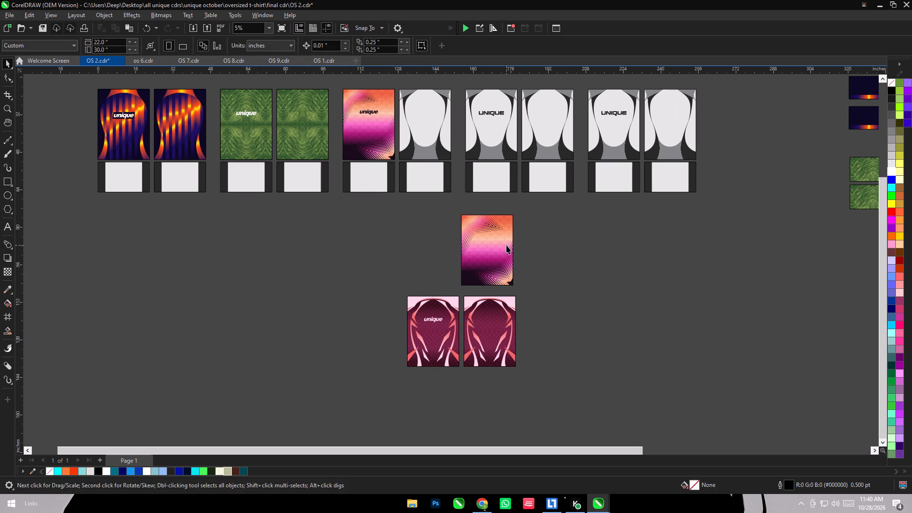
left_click(506, 245)
left_click(415, 132, "shift")
type("CT")
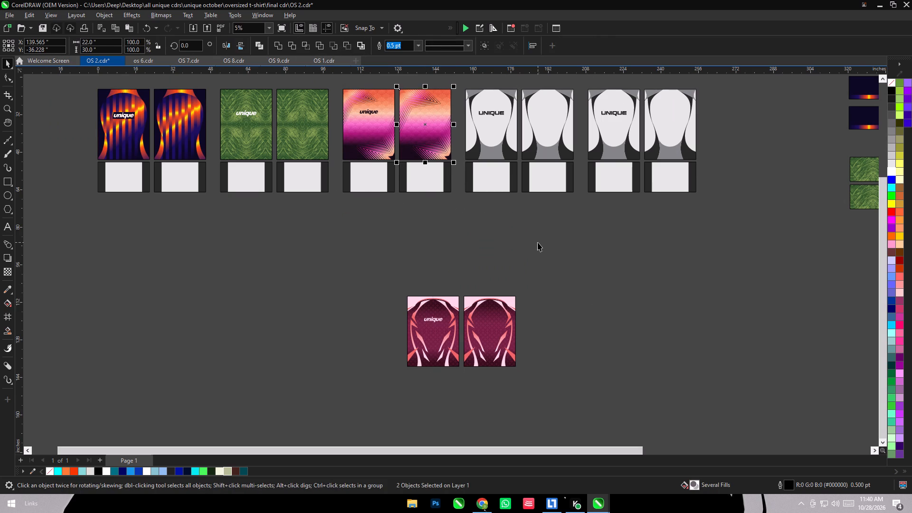
Align the maroon front and back panels by centre and top edge onto the fourth grey template pair of the second row.
left_click(538, 242)
left_click(417, 341)
left_click(498, 135, "shift")
key("c")
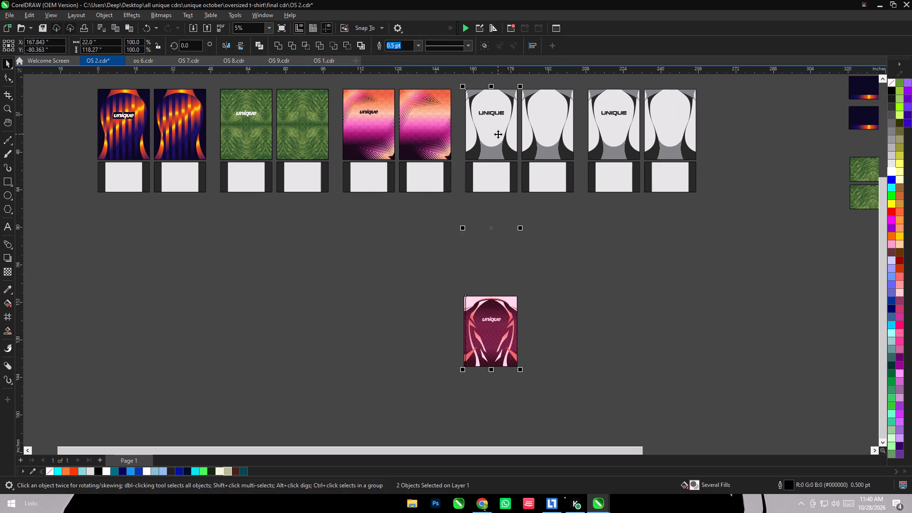
key("t")
left_click(571, 304)
left_click(474, 335)
left_click(545, 144, "shift")
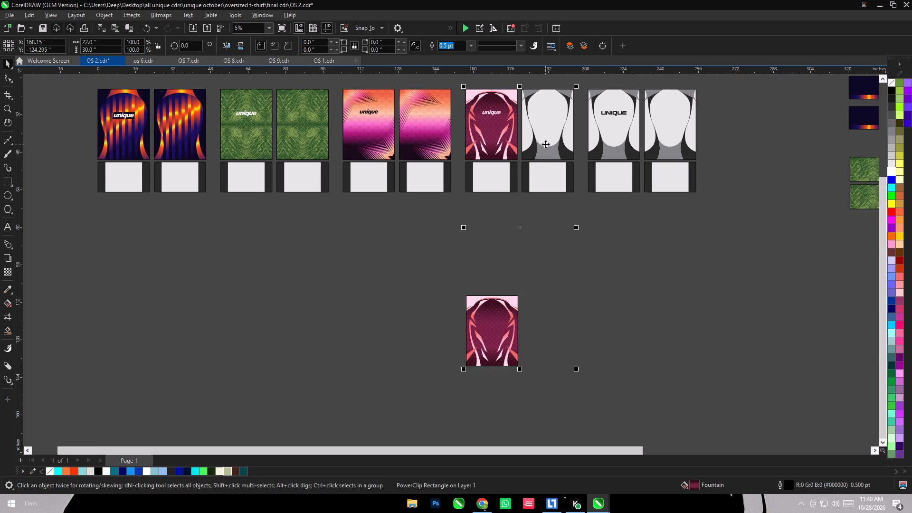
type("CT")
left_click_drag(616, 346, 611, 347)
scroll(244, 272, "down", 3)
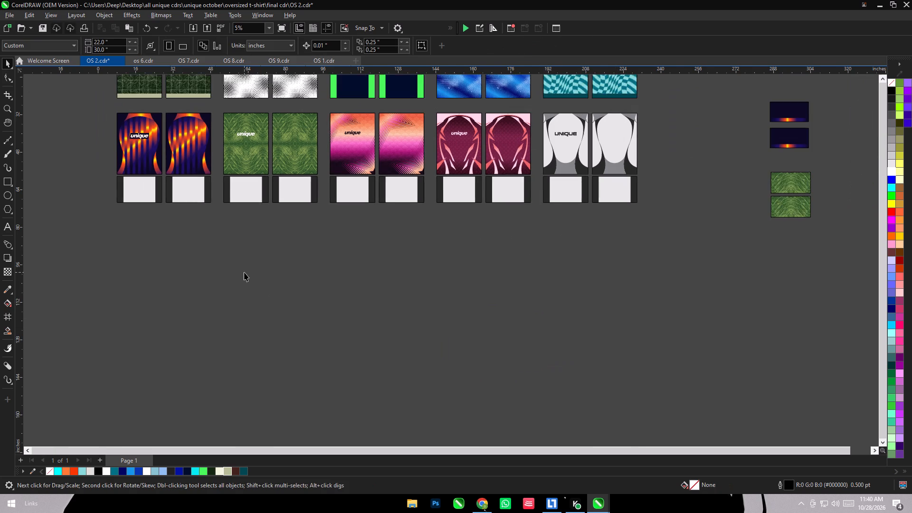
Copy the green leaf front and back panels with their unique logo from os 6.cdr.
left_click(147, 62)
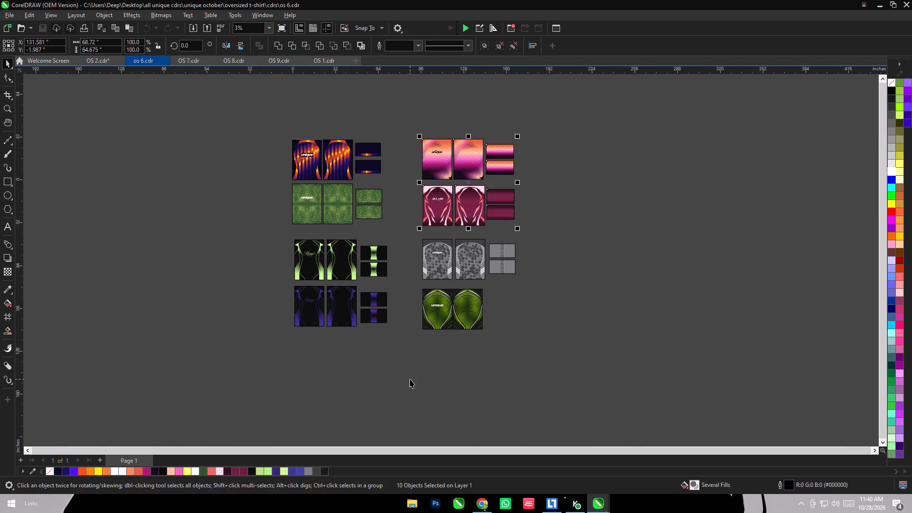
left_click(410, 379)
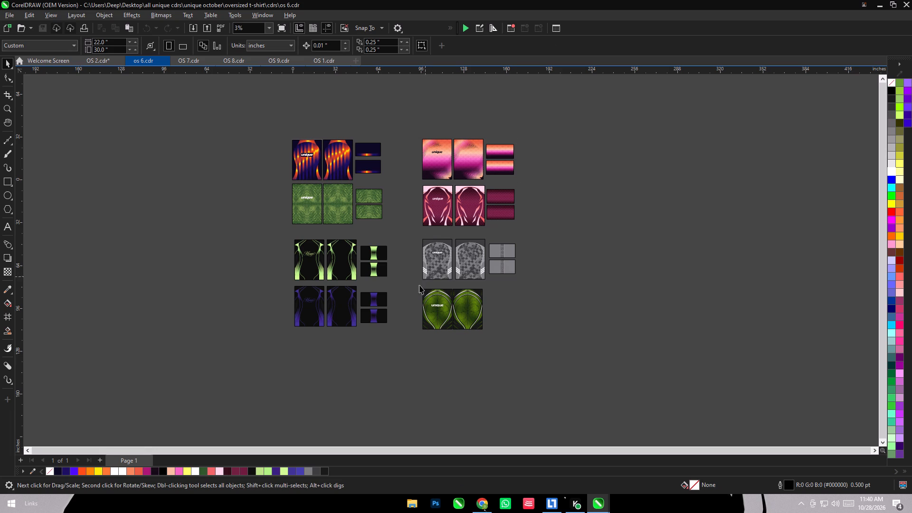
left_click_drag(414, 350, 491, 282)
key("ctrl+c")
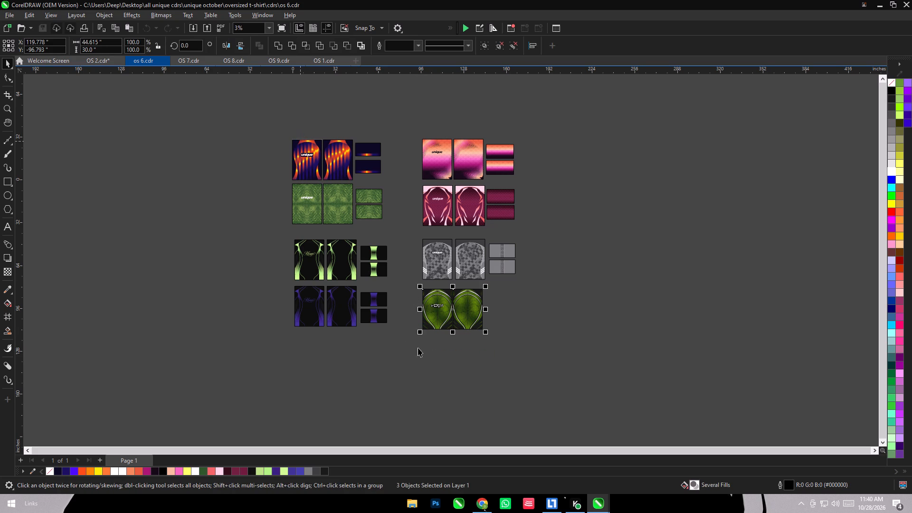
Delete the green leaf, flame, grass-green, pink-orange and maroon designs with their sleeve panels from os 6.cdr.
key("Delete")
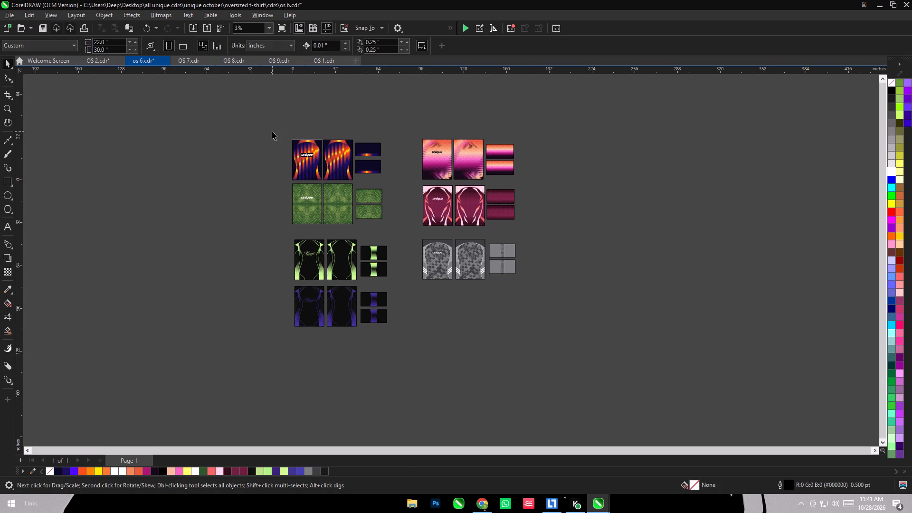
left_click_drag(272, 131, 393, 222)
key("Delete")
left_click_drag(395, 117, 531, 228)
key("Delete")
left_click_drag(381, 161, 258, 235)
key("Delete")
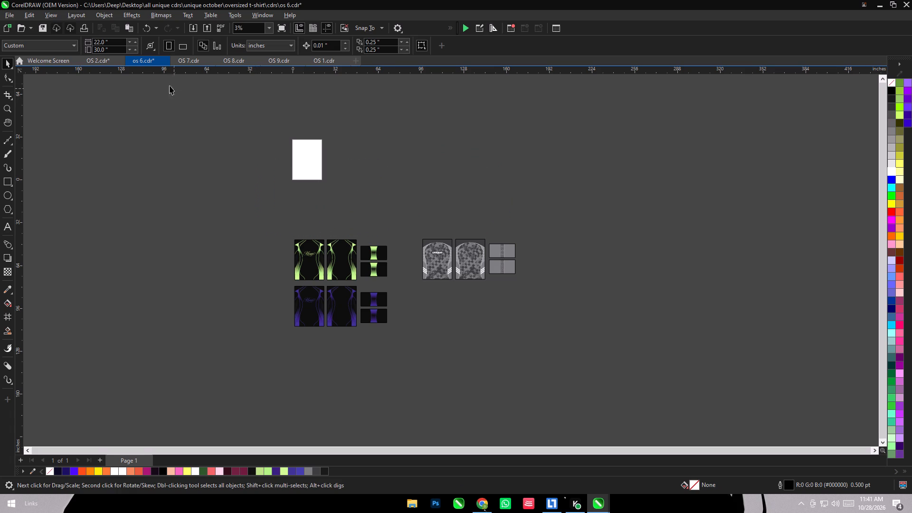
Paste the green leaf panels into OS 2.cdr below the fifth grey template pair.
left_click(96, 61)
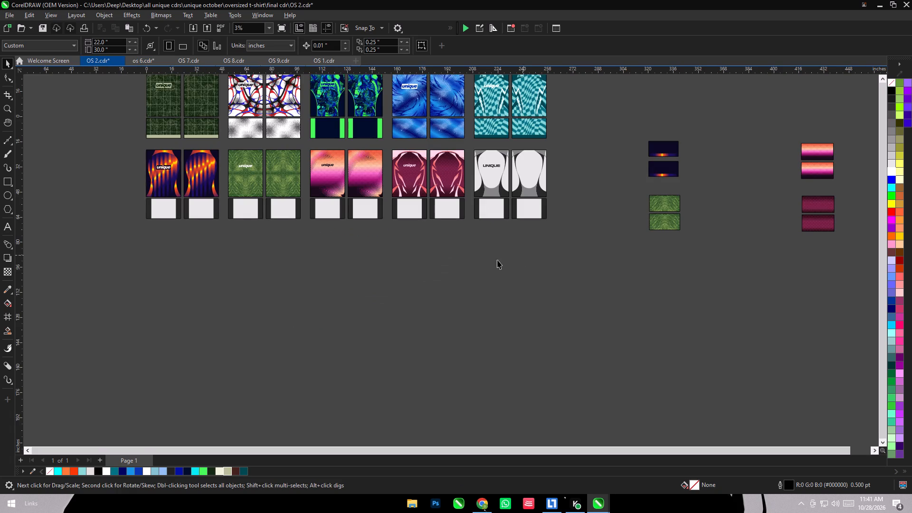
right_click(494, 270)
left_click(531, 354)
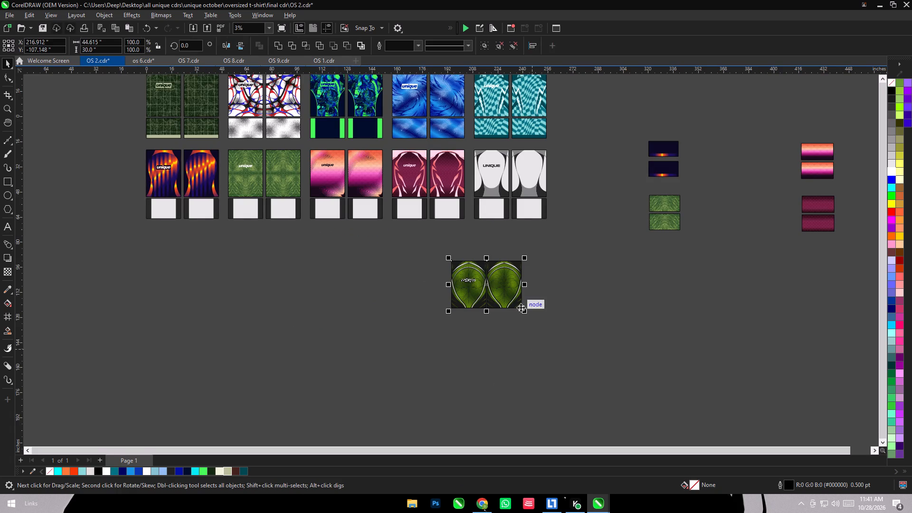
PowerClip the unique logo inside the green leaf front panel.
left_click(531, 330)
left_click_drag(418, 264, 503, 296)
scroll(472, 285, "up", 9)
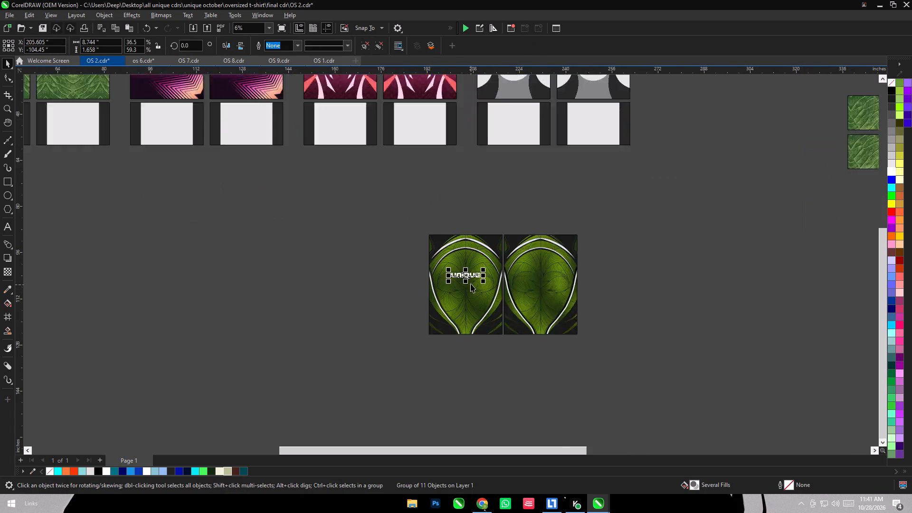
right_click(474, 274)
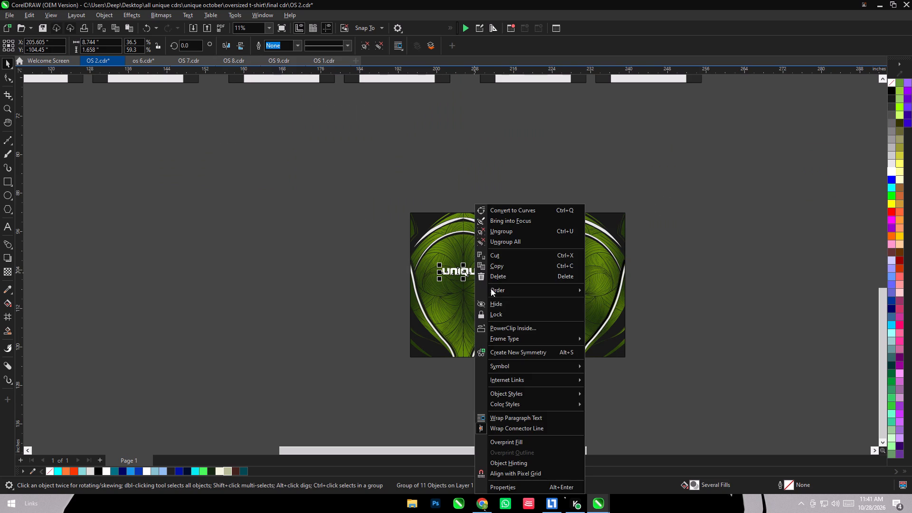
left_click(530, 329)
left_click(467, 309)
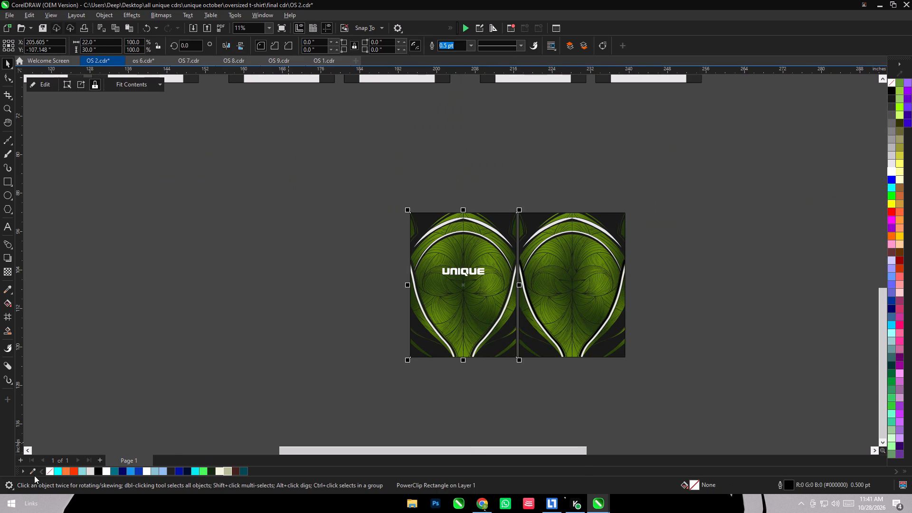
Sample the dark #1A1A1A background of the leaf front panel into the document palette.
left_click(35, 470)
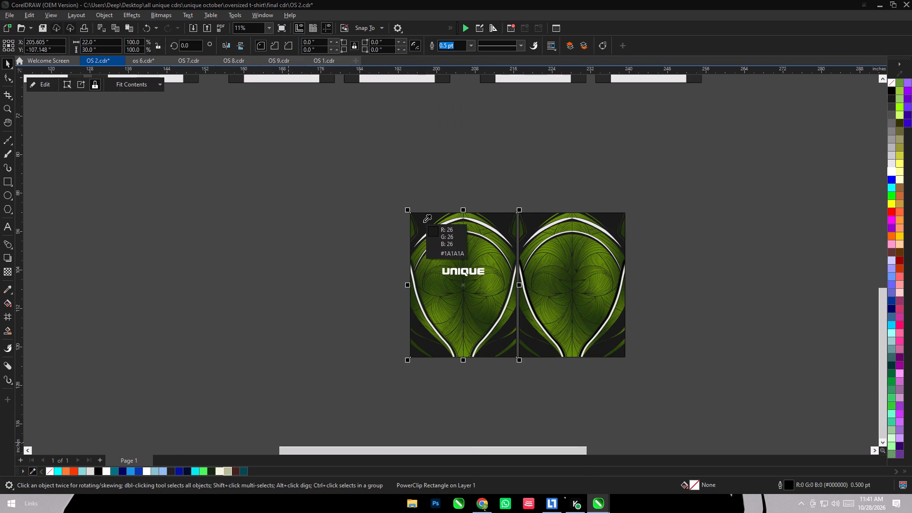
left_click(424, 222)
Align the green leaf front and back panels by centre and top edge onto the fifth grey template pair of the second row.
scroll(295, 348, "down", 3)
scroll(358, 382, "down", 3)
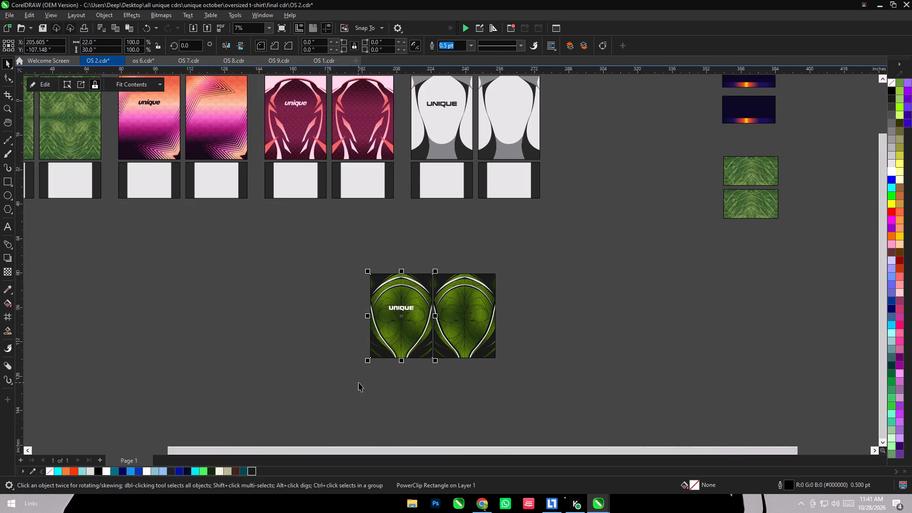
left_click(428, 199, "shift")
key("c")
key("t")
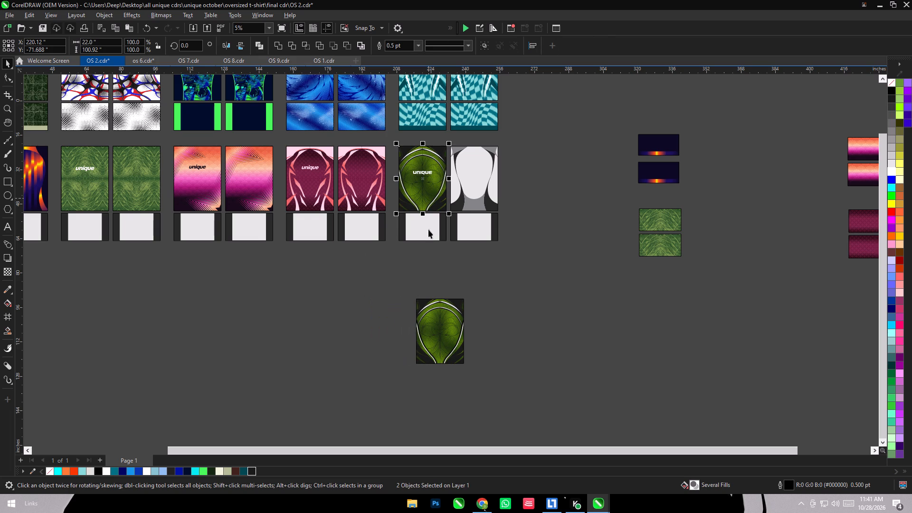
left_click(503, 325)
left_click(438, 328)
left_click(482, 199, "shift")
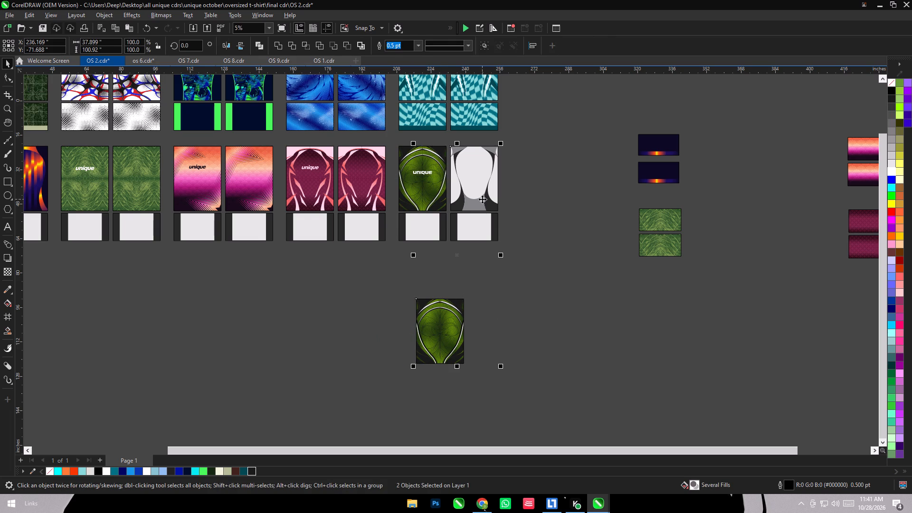
type("CT")
left_click(518, 288)
Send the leaf front and back panels behind the grey template panels and delete those two template panels.
left_click(427, 196)
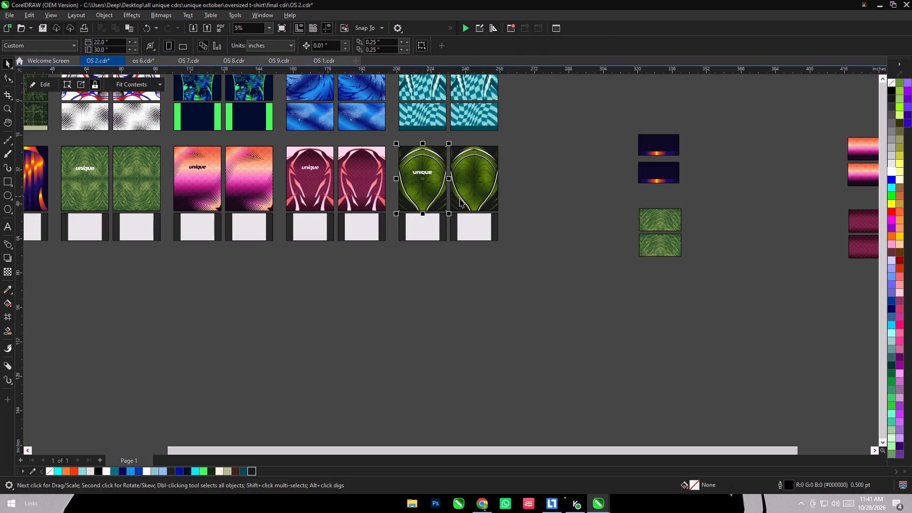
left_click(460, 199, "shift")
key("shift+Page_Down")
left_click_drag(521, 346, 520, 342)
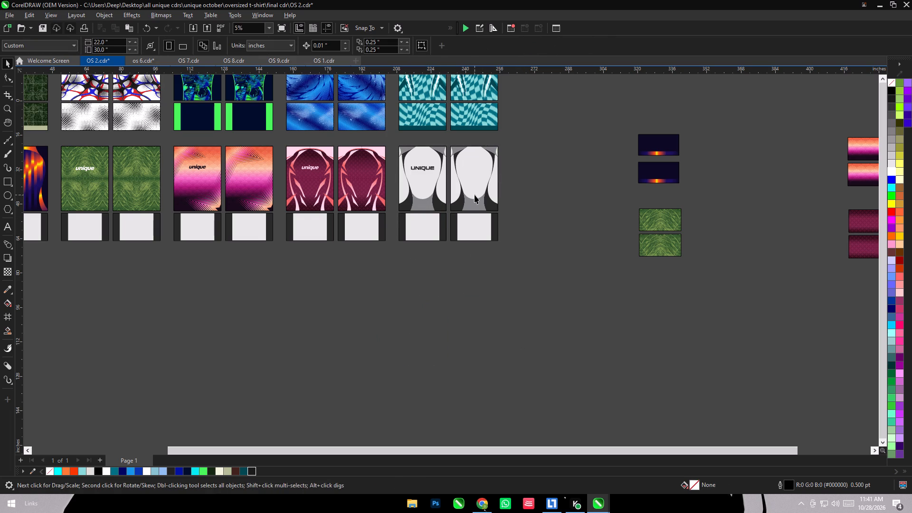
left_click(475, 195)
key("Delete")
left_click(430, 197)
key("Delete")
left_click(371, 341)
Send the maroon front and back panels behind the grey template panels and delete those two template panels.
left_click(323, 201)
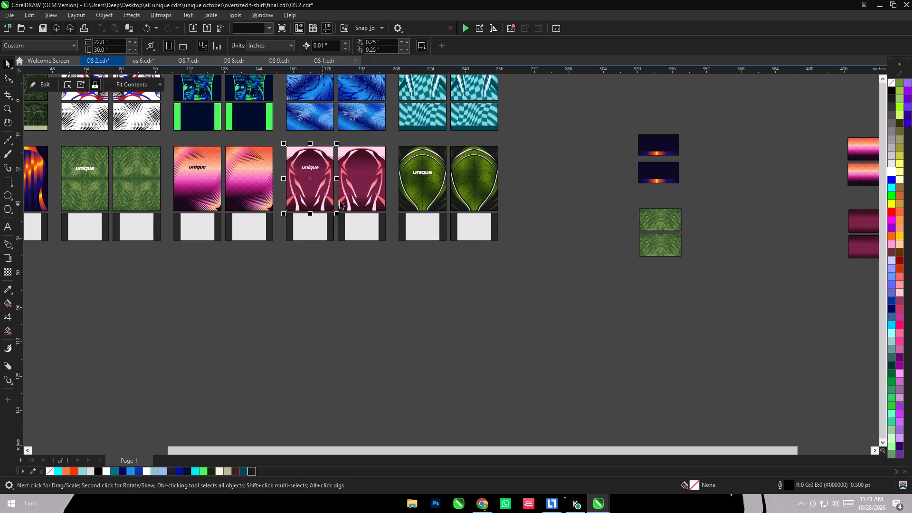
left_click(361, 199, "shift")
key("shift+Page_Down")
left_click(392, 335)
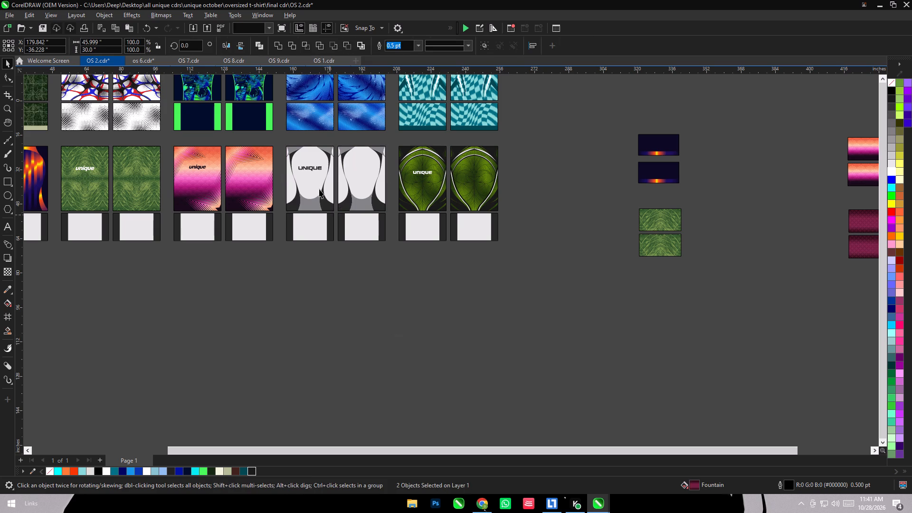
left_click(313, 177)
key("Delete")
left_click(362, 194)
key("Delete")
key("Delete")
Send the flame, grass-green and pink-orange front and back panels behind their grey template panels.
scroll(617, 329, "down", 1)
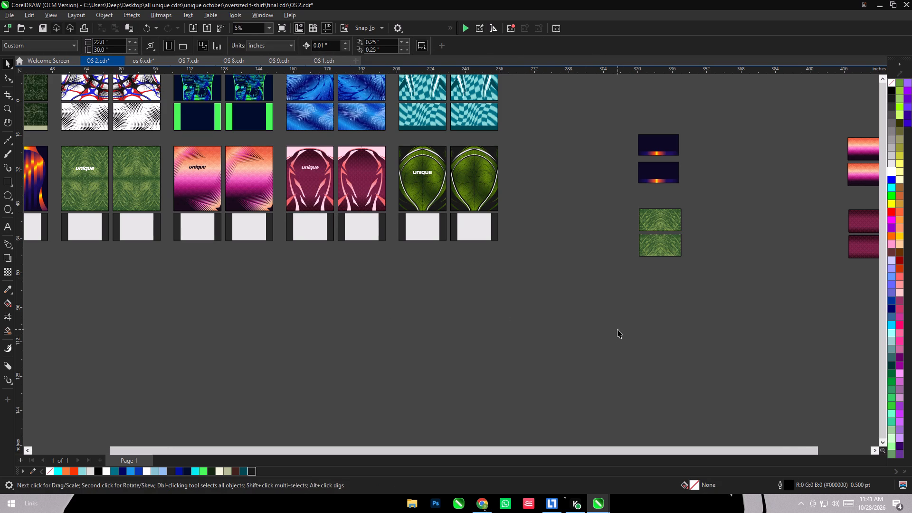
scroll(617, 329, "down", 2)
left_click(198, 239)
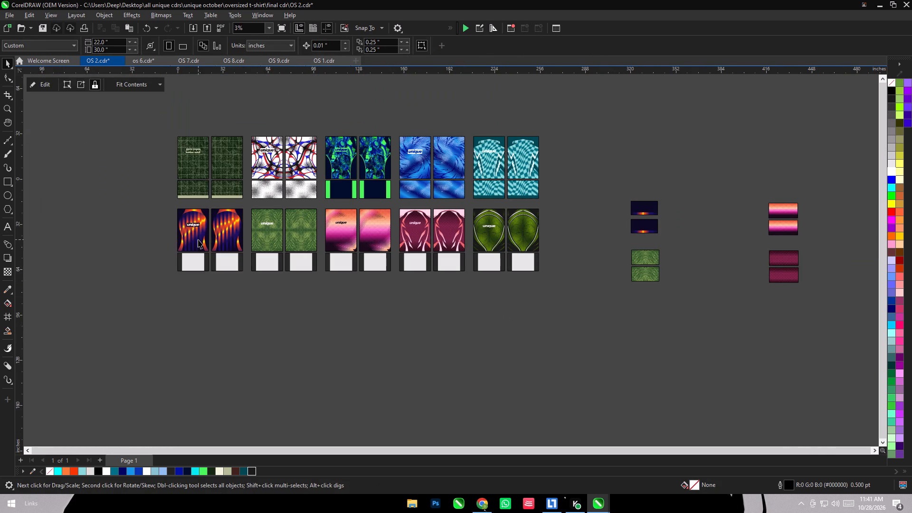
left_click(235, 240, "shift")
left_click(274, 241, "shift")
left_click(303, 240, "shift")
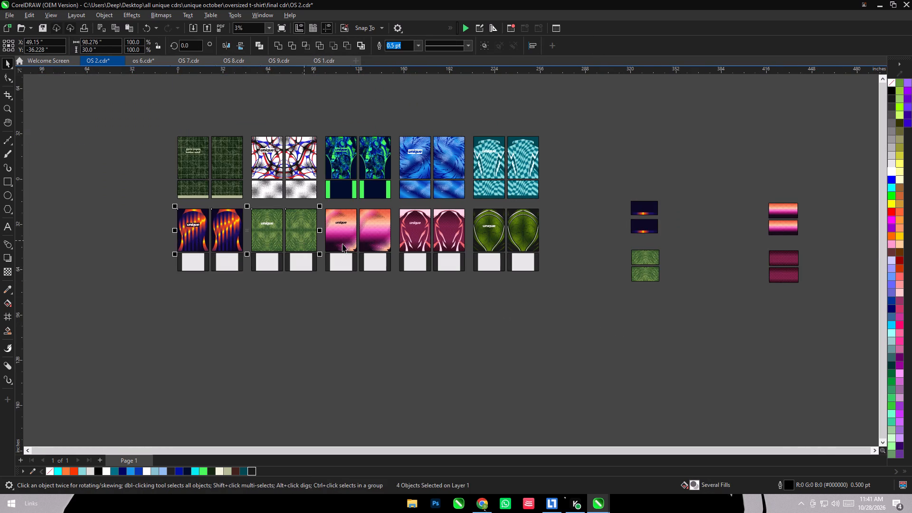
left_click(342, 244, "shift")
left_click(377, 246, "shift")
key("shift+Page_Down")
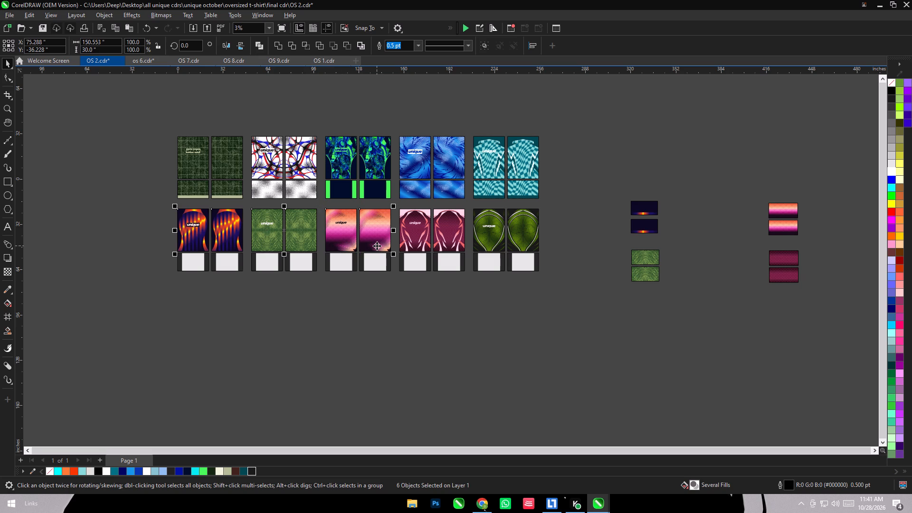
left_click(389, 329)
Delete the six grey template front and back panels covering the flame, grass-green and pink-orange designs.
left_click(205, 235)
left_click(241, 238, "shift")
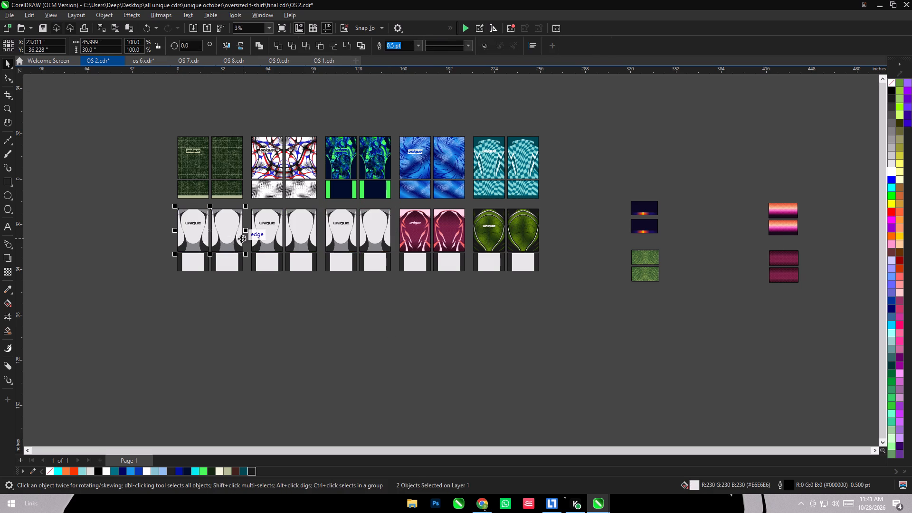
left_click(278, 246, "shift")
left_click(307, 243, "shift")
left_click(342, 242, "shift")
left_click(378, 239, "shift")
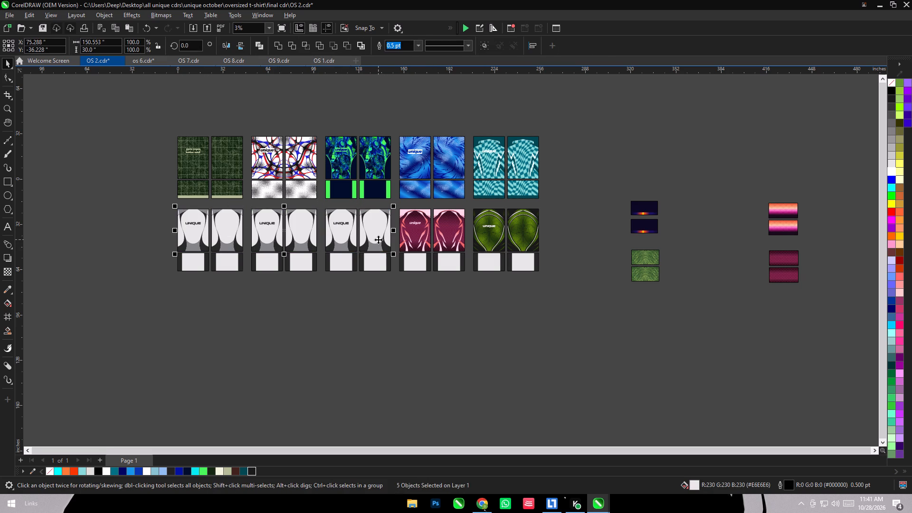
key("Delete")
left_click(417, 334)
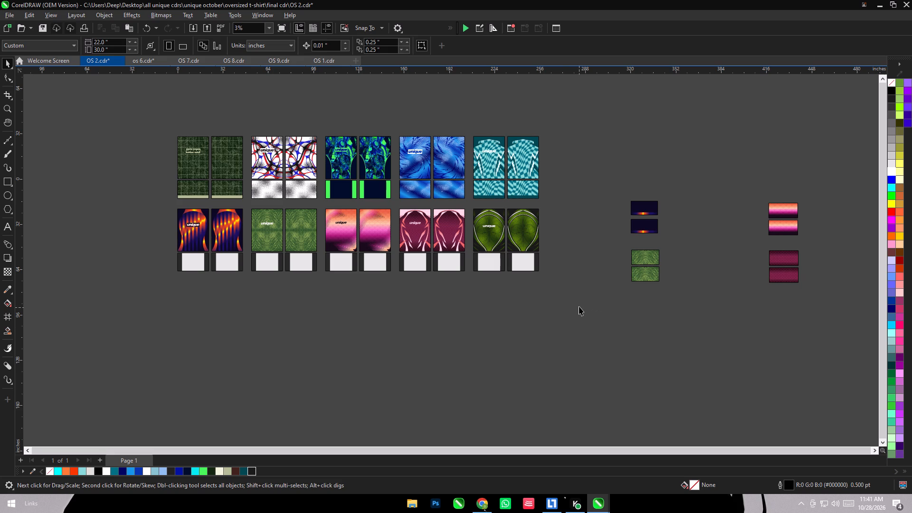
Replace the PowerClip contents of the sleeve panel under the leaf front with a rectangle about 13.4 by 4 inches, drawn away from the frame.
left_click(486, 265)
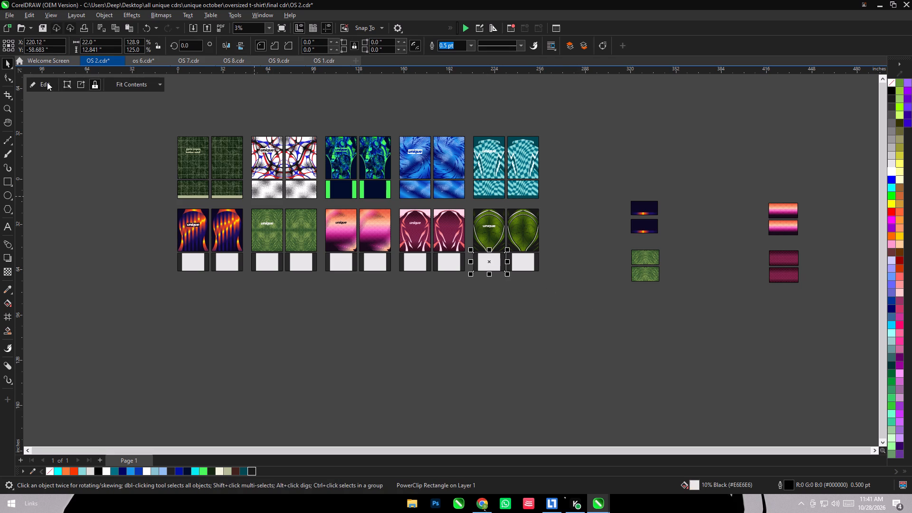
left_click(47, 82)
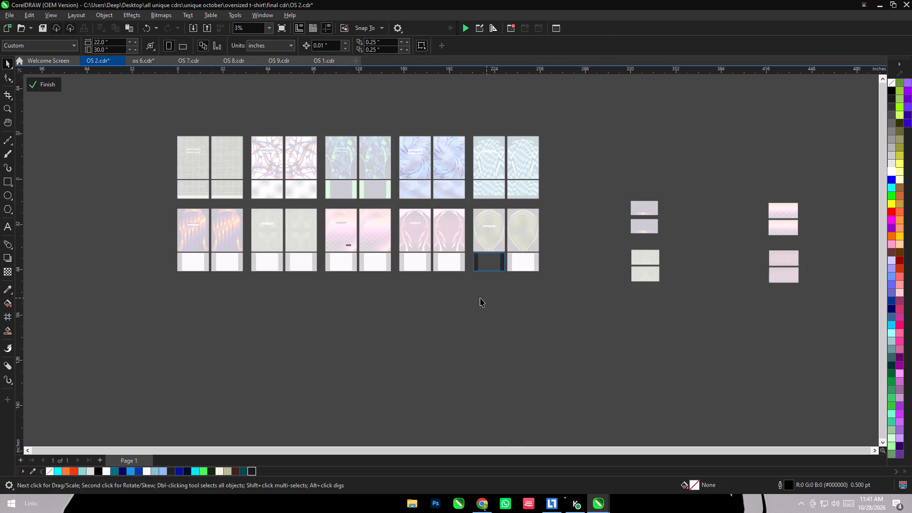
left_click_drag(459, 298, 533, 222)
key("Delete")
left_click(6, 181)
left_click_drag(46, 177, 65, 182)
left_click(52, 79)
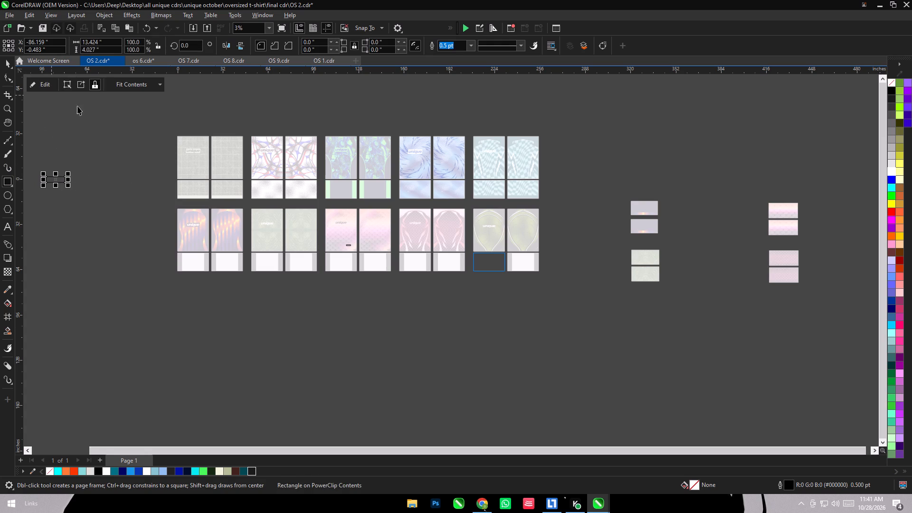
Fill the sleeve panel under the leaf front with the sampled dark colour #1A1A1A.
left_click(251, 467)
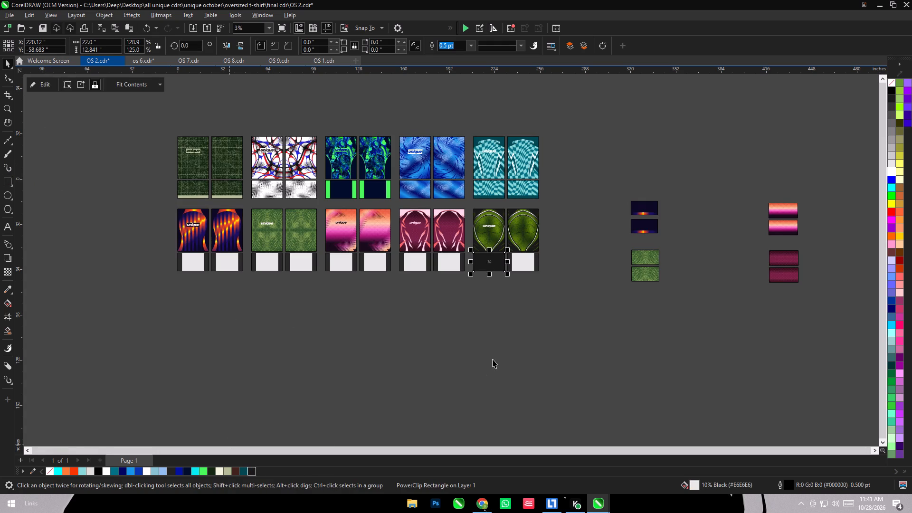
left_click(493, 359)
Duplicate the dark sleeve panel and align the copy by centre and top edge onto the grey sleeve panel under the leaf back.
left_click_drag(492, 267, 473, 319)
right_click(473, 319)
left_click(527, 265, "shift")
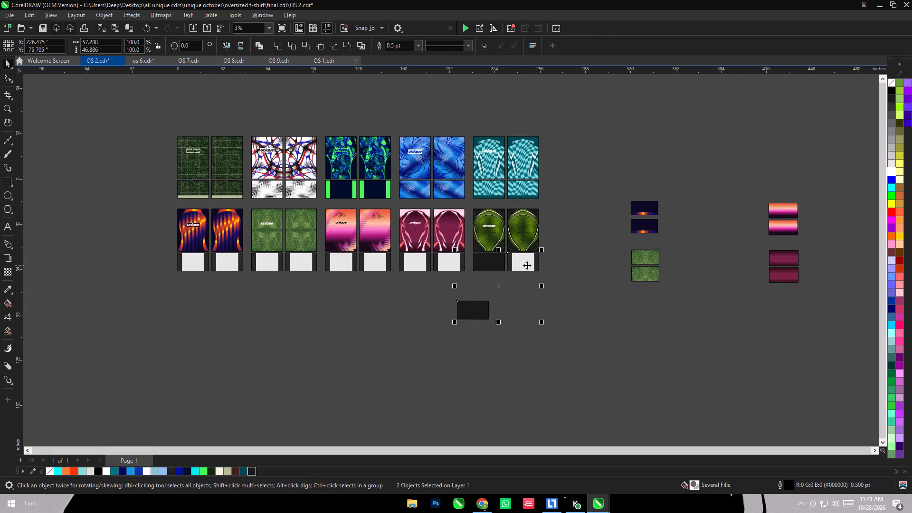
type("CT")
left_click(535, 325)
Send both dark sleeve panels under the leaf design to the back and delete the grey template panel covering the leaf back's sleeve.
left_click(496, 269)
left_click(516, 265, "shift")
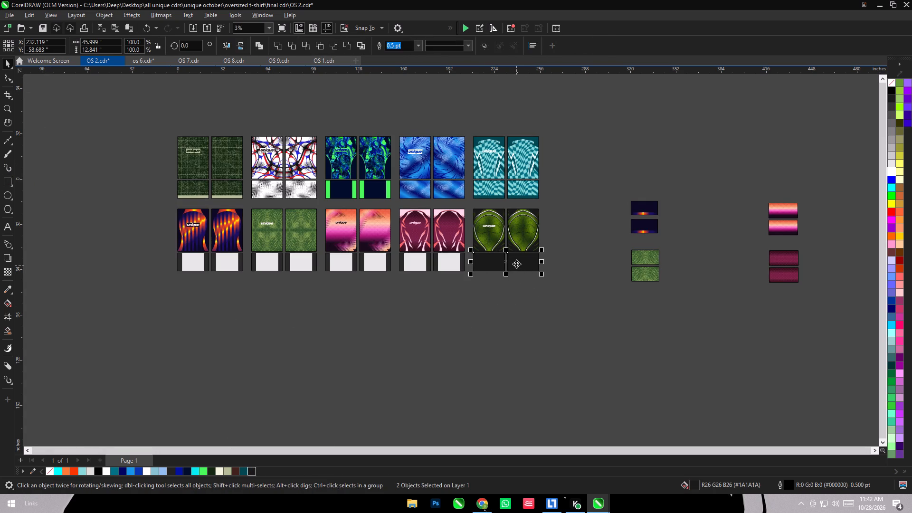
key("shift+Page_Down")
left_click(535, 326)
left_click(527, 268)
key("Delete")
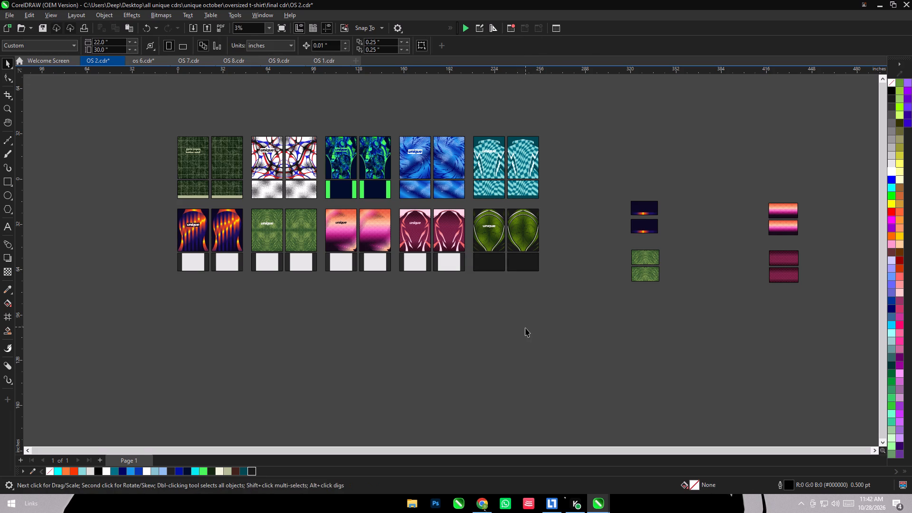
left_click(525, 328)
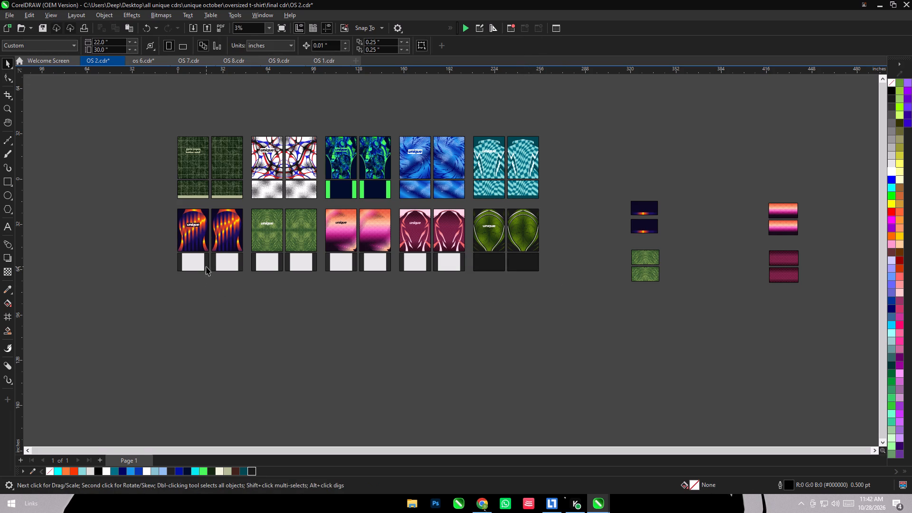
Set the grey sleeve panel under the flame front to 12.841 inches high, and repeat that resize on both loose navy flame sleeve panels.
left_click(206, 266)
left_click_drag(111, 50, 66, 46)
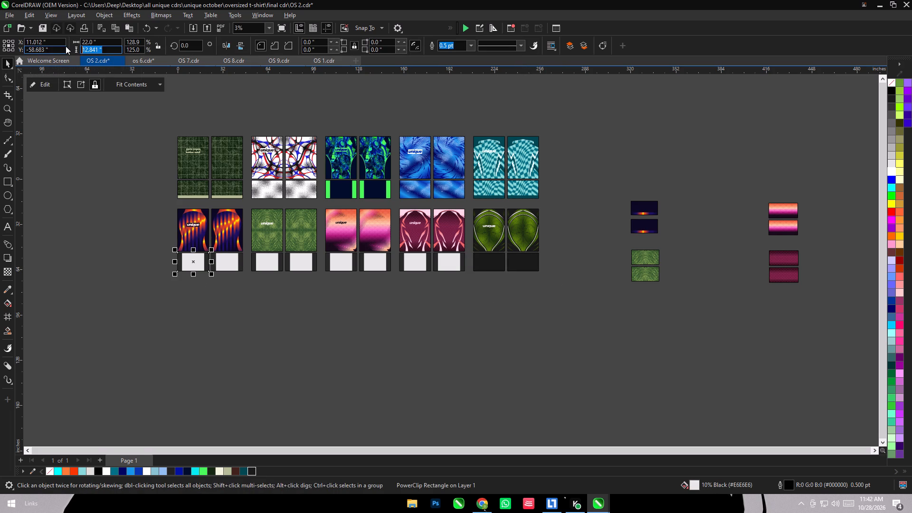
type("12.")
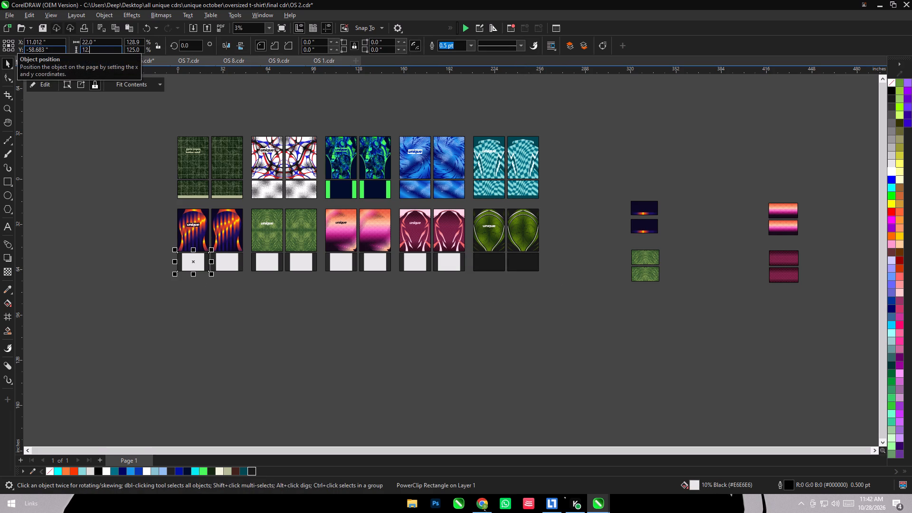
type("841")
key("Return")
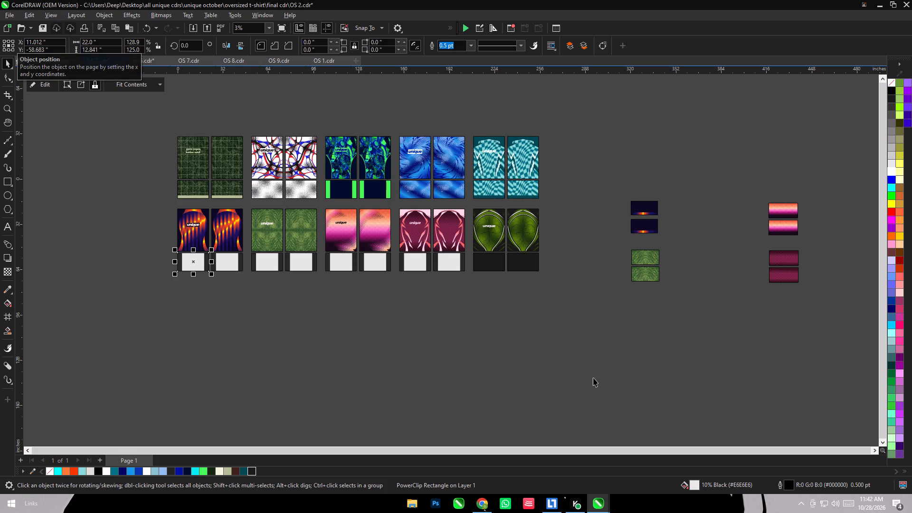
left_click(593, 377)
left_click_drag(684, 173, 593, 214)
left_click_drag(610, 189, 655, 223)
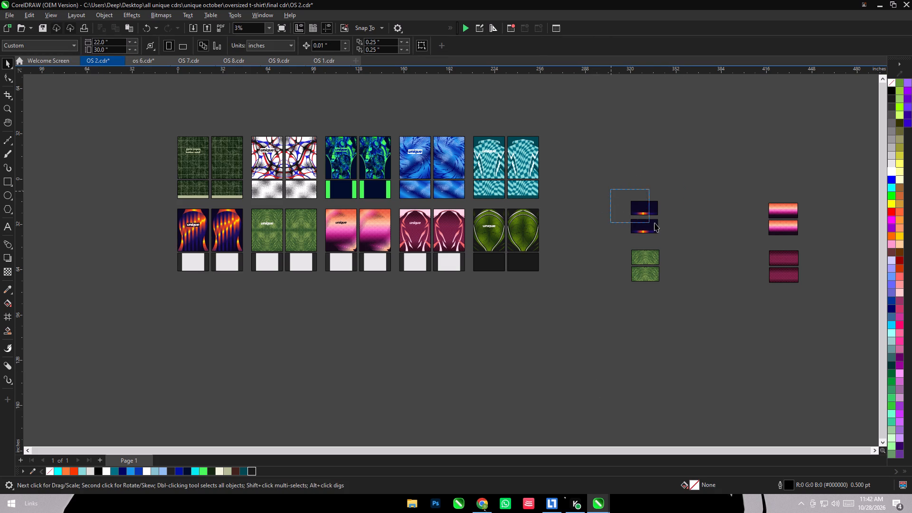
left_click_drag(655, 223, 665, 220)
key("ctrl+r")
left_click(687, 237, "ctrl")
left_click_drag(605, 254, 639, 228)
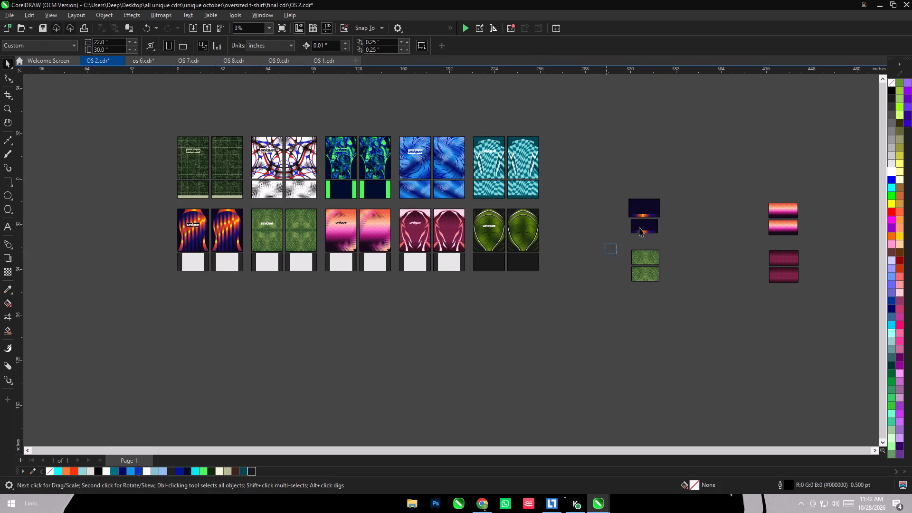
left_click_drag(639, 228, 679, 201)
key("ctrl+r")
left_click(688, 251, "ctrl")
Repeat the resize on the loose grass-green, pink-orange and maroon sleeve panels, making each 22 by 12.841 inches.
left_click(651, 260)
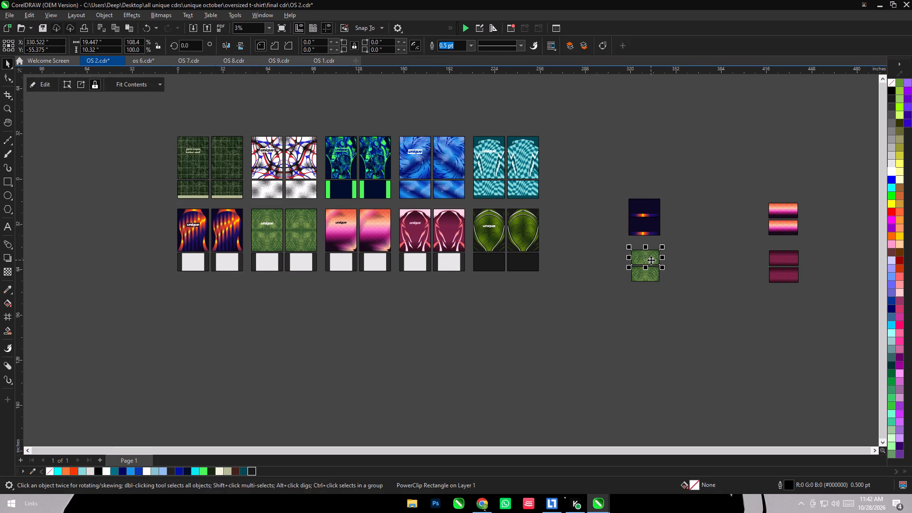
key("ctrl+r")
left_click(651, 274, "ctrl")
key("ctrl+r")
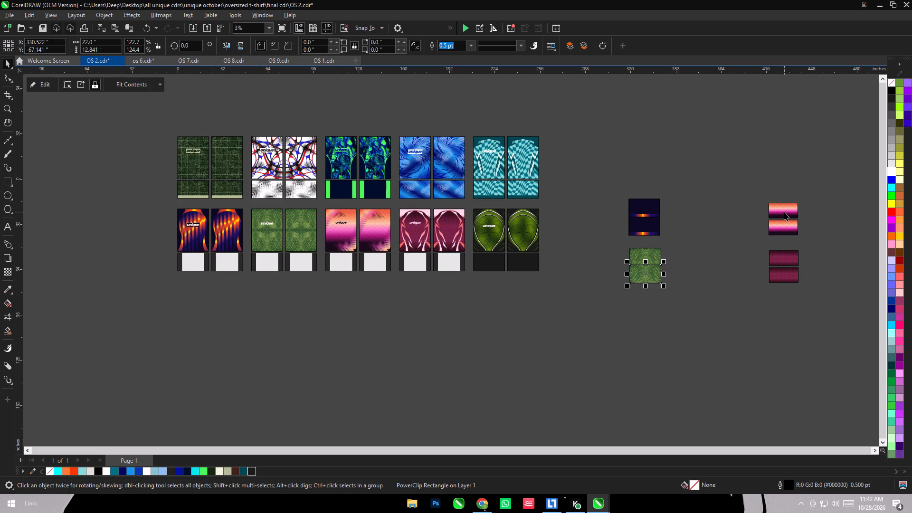
left_click(784, 212, "ctrl")
key("ctrl+r")
left_click(786, 234, "ctrl")
key("ctrl+r")
left_click(787, 259, "ctrl")
key("ctrl+r")
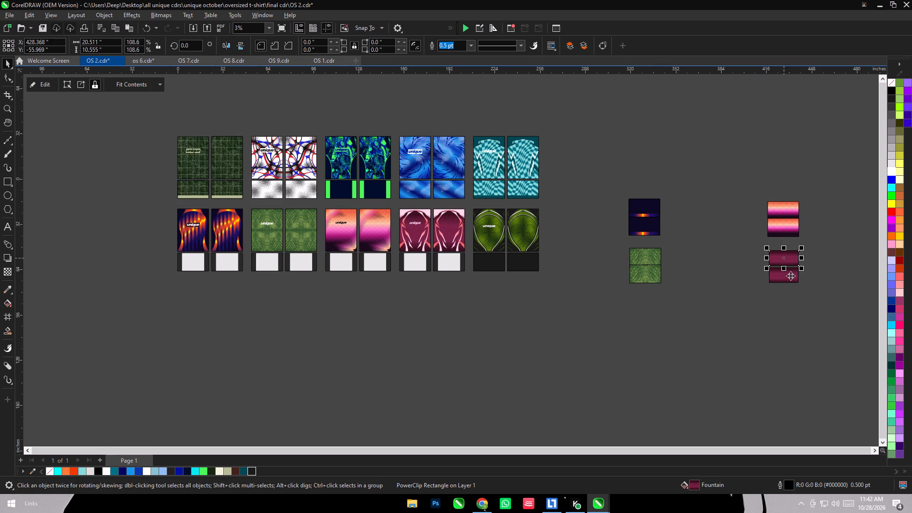
left_click(793, 281, "ctrl")
key("ctrl+r")
left_click(767, 352, "ctrl")
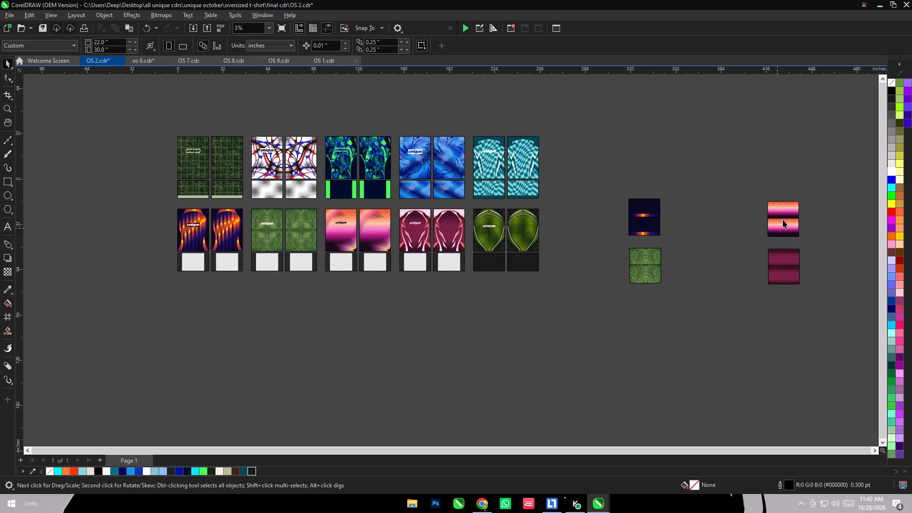
Align the two pink-orange sleeve panels by centre and top edge onto the grey sleeve panels under the pink-orange front and back.
left_click(786, 213)
left_click(342, 266, "shift")
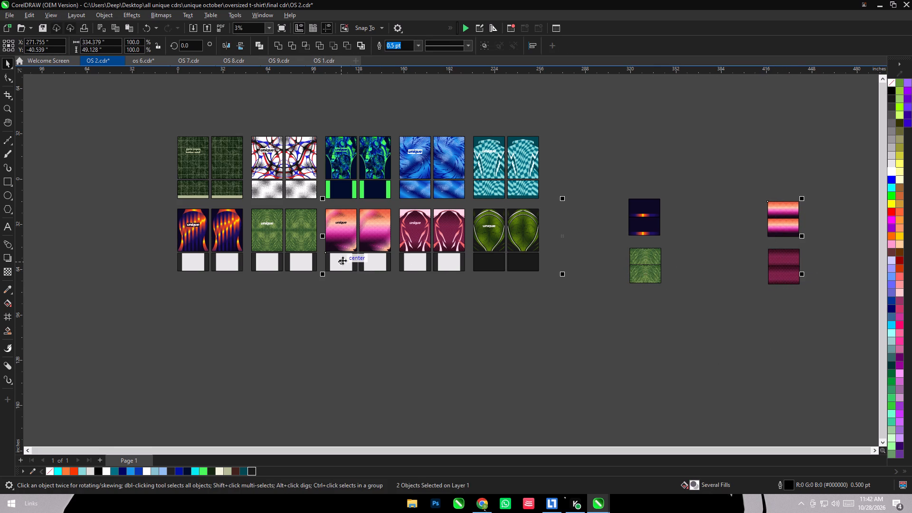
type("CT")
left_click(415, 337)
left_click(787, 227)
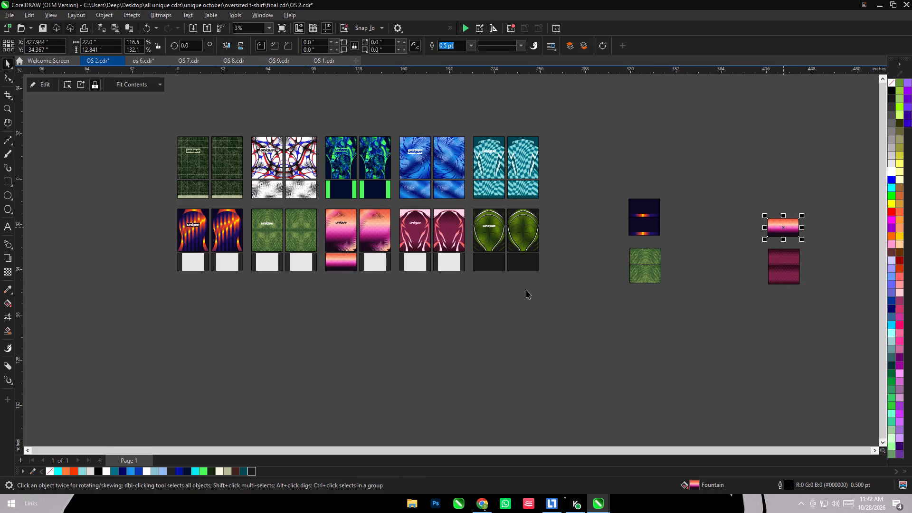
left_click(380, 269, "shift")
key("c")
key("t")
left_click(444, 348)
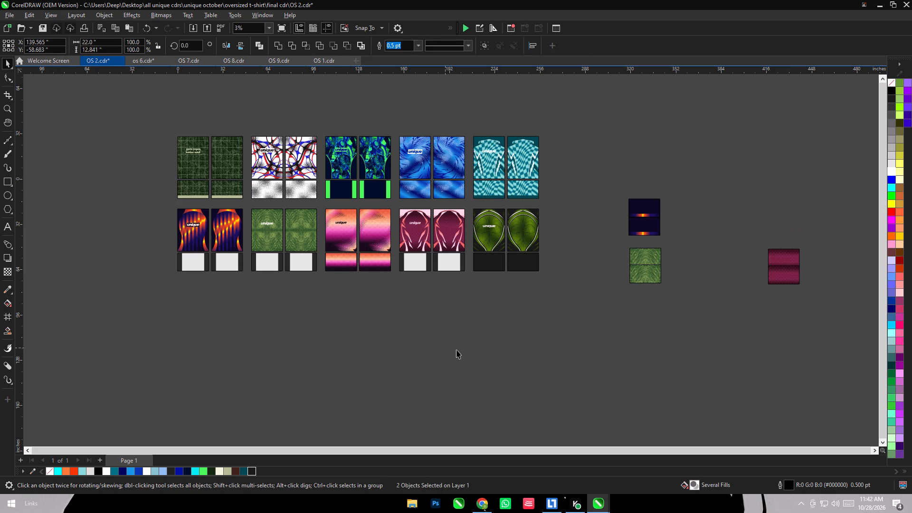
Align the two maroon sleeve panels by centre and top edge onto the grey sleeve panels under the maroon front and back.
left_click(790, 259)
left_click(425, 265, "shift")
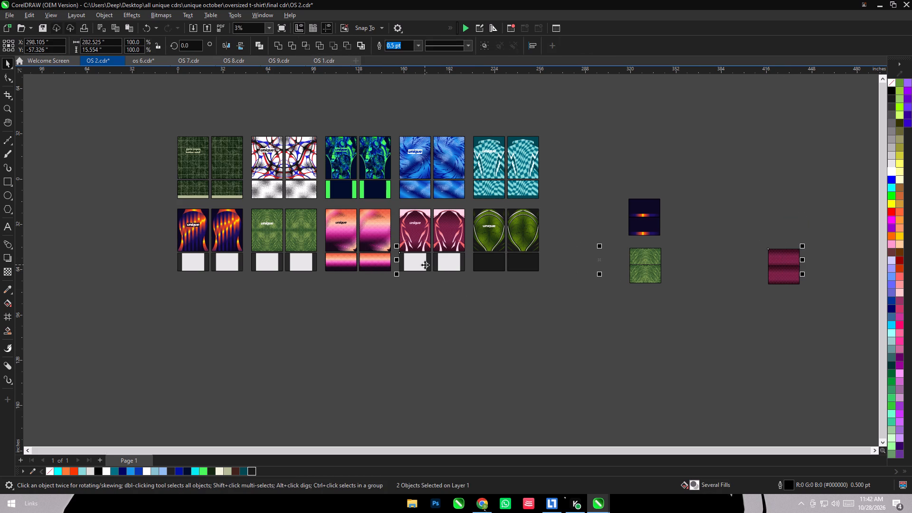
key("c")
key("t")
left_click(453, 332)
left_click(785, 279)
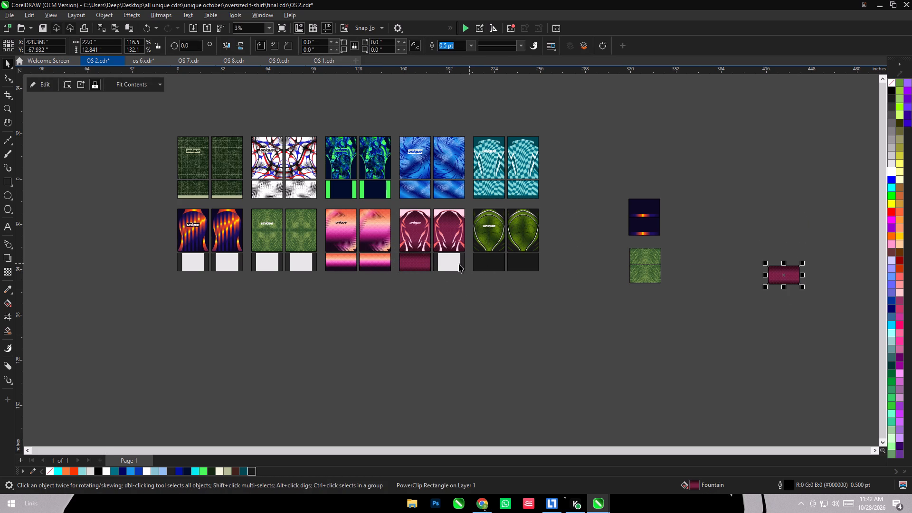
left_click(455, 264, "shift")
type("CT")
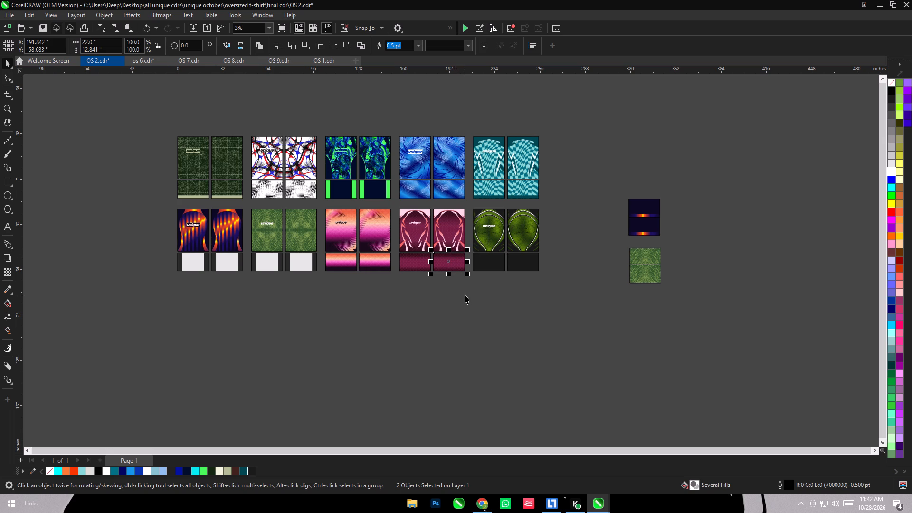
left_click(516, 321)
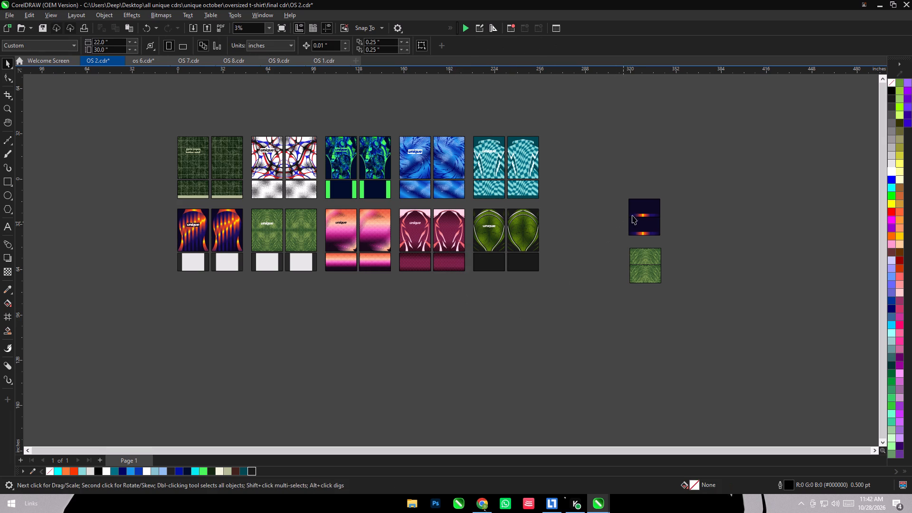
Align the two navy flame sleeve panels by centre and top edge onto the grey sleeve panels under the flame front and back.
left_click(637, 208)
left_click(195, 262, "shift")
key("c")
key("t")
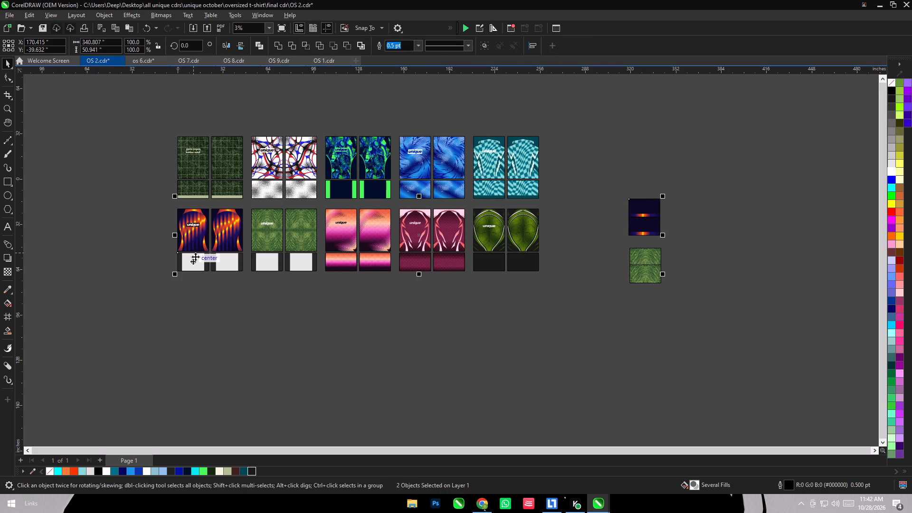
left_click(267, 275)
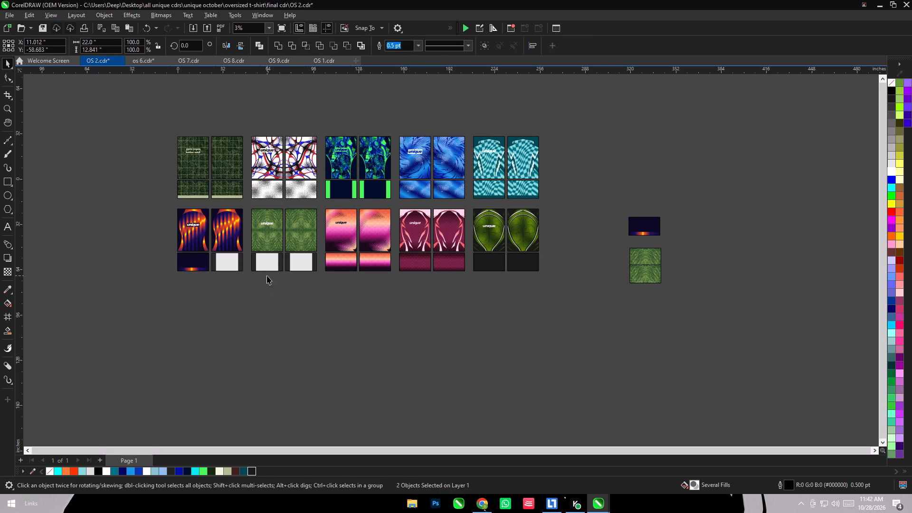
left_click(638, 222)
left_click(238, 265, "shift")
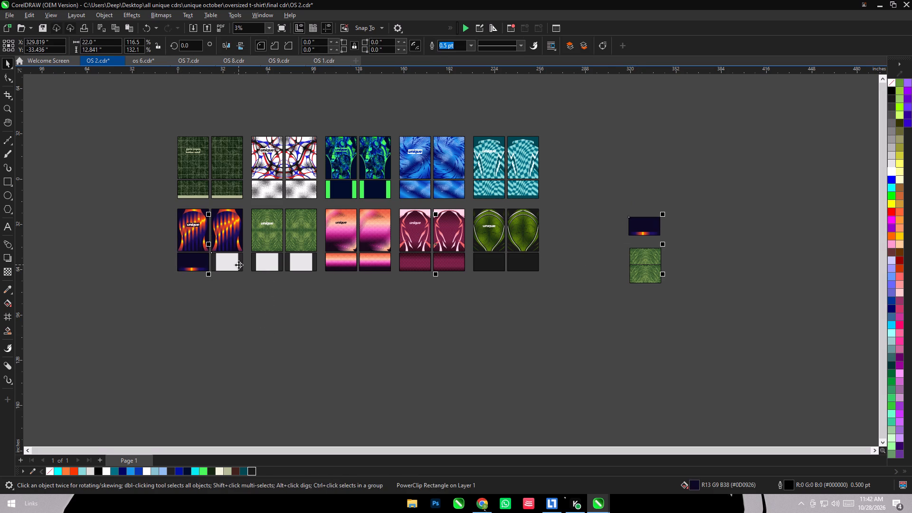
key("c")
key("t")
left_click(288, 321)
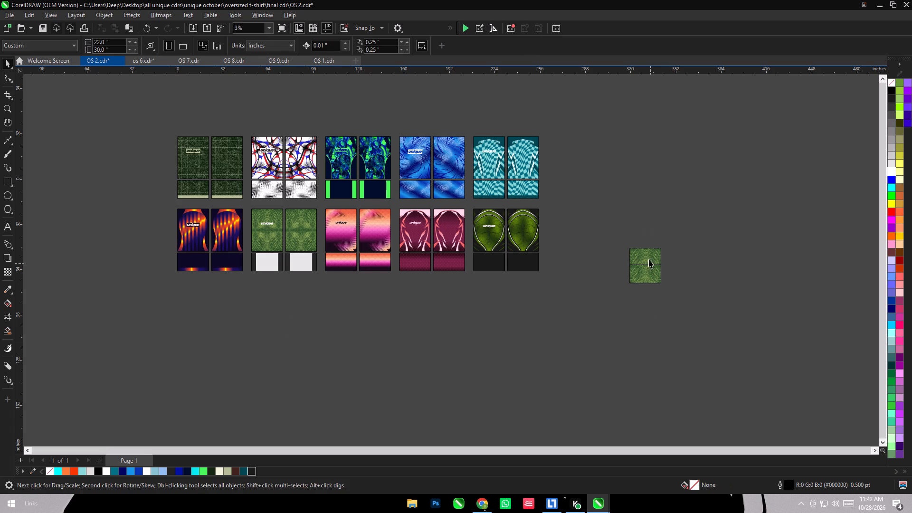
Align the two grass-green sleeve panels by centre and top edge onto the grey sleeve panels under the grass-green front and back.
left_click(648, 255)
left_click(261, 267, "shift")
type("CT")
left_click(303, 366)
left_click(640, 269)
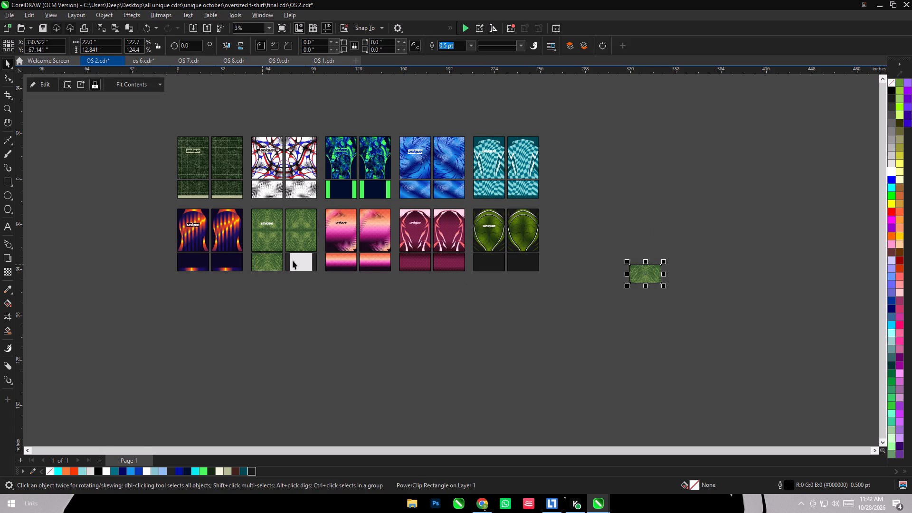
left_click(293, 260, "shift")
type("CT")
left_click(344, 334)
Send the eight patterned sleeve panels of the flame, grass-green, pink-orange and maroon designs to the back of the layer.
scroll(219, 251, "up", 6)
left_click(178, 280)
left_click(224, 280, "shift")
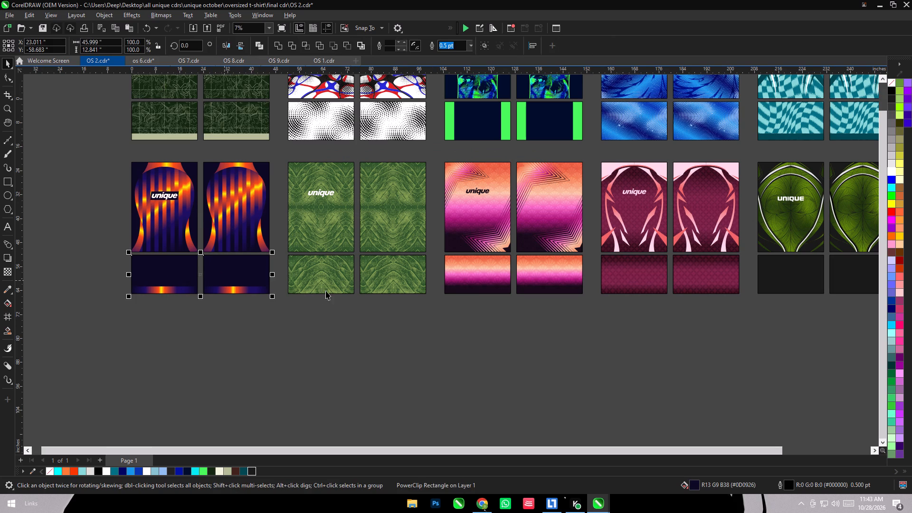
left_click(326, 291, "shift")
left_click(404, 285, "shift")
left_click(488, 283, "shift")
left_click(558, 285, "shift")
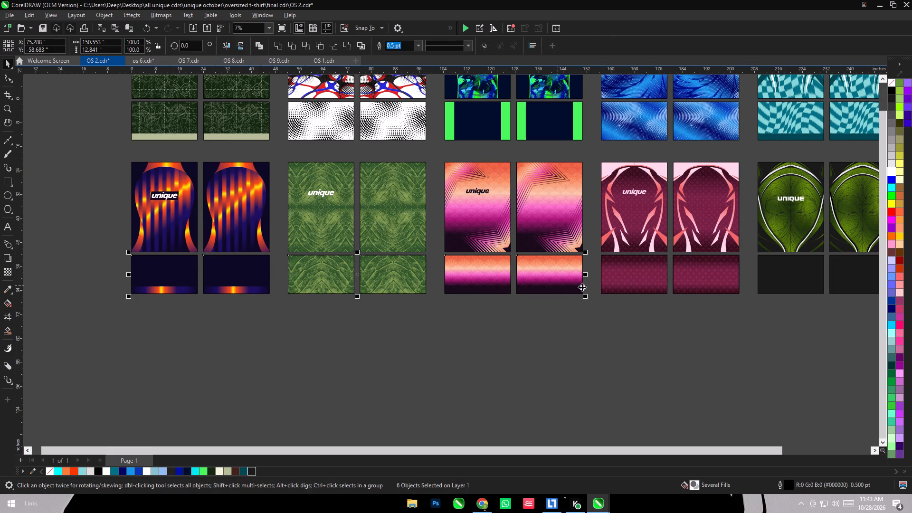
left_click(599, 286, "shift")
left_click(650, 289, "shift")
left_click(710, 288, "shift")
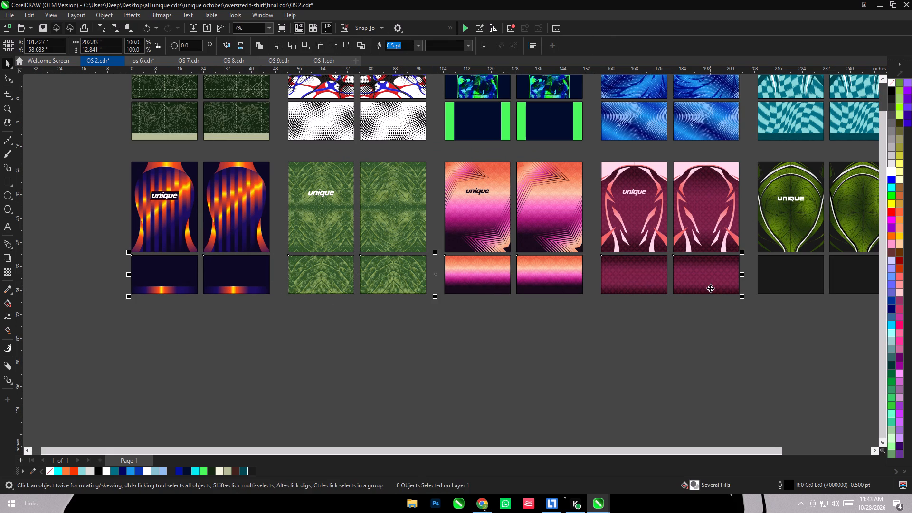
key("shift+Page_Down")
left_click(676, 371)
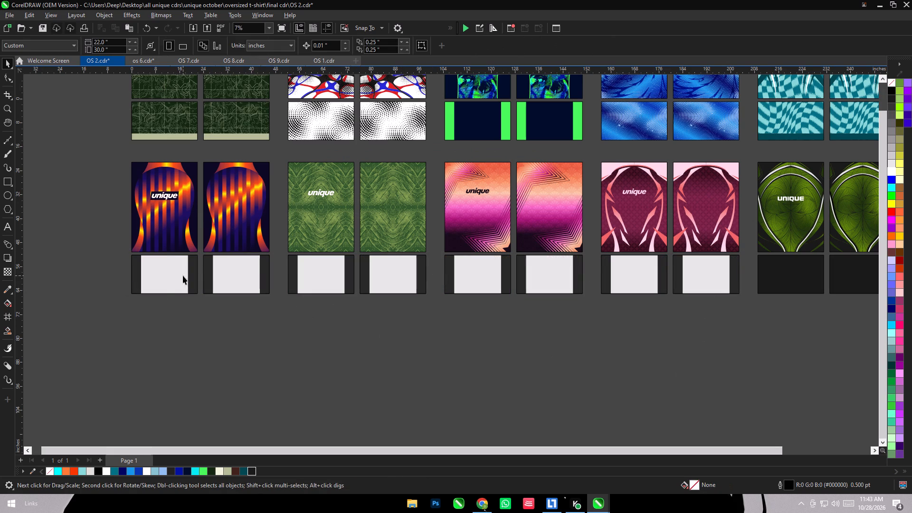
Delete the four grey template sleeve panels covering the flame and grass-green sleeves.
left_click(183, 275)
key("Delete")
left_click(243, 278)
key("Delete")
key("Delete")
left_click(341, 285)
key("Delete")
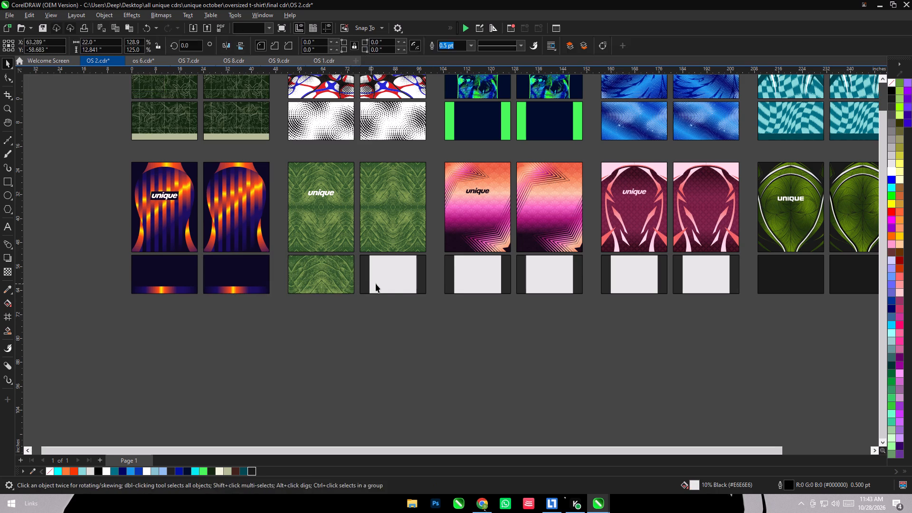
left_click(376, 284)
key("Delete")
key("Delete")
Delete the four grey template sleeve panels covering the pink-orange and maroon sleeves.
left_click(484, 289)
key("Delete")
left_click(532, 289)
key("Delete")
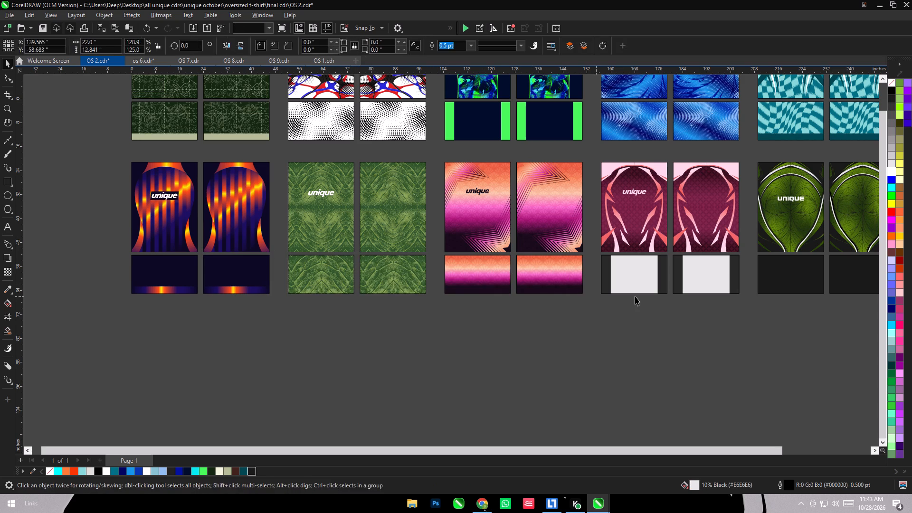
left_click(635, 296)
left_click(640, 289)
key("Delete")
left_click(702, 285)
key("Delete")
left_click(677, 381)
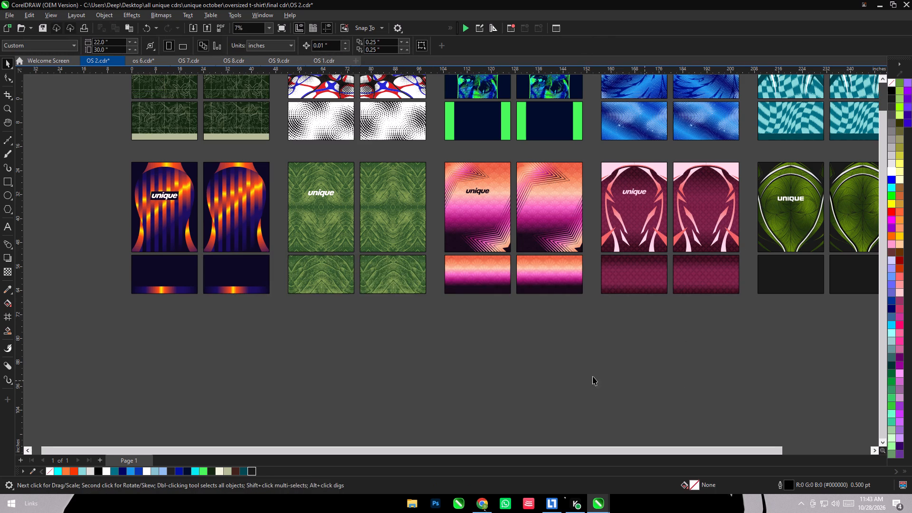
Save the OS 2.cdr document.
scroll(288, 342, "down", 7)
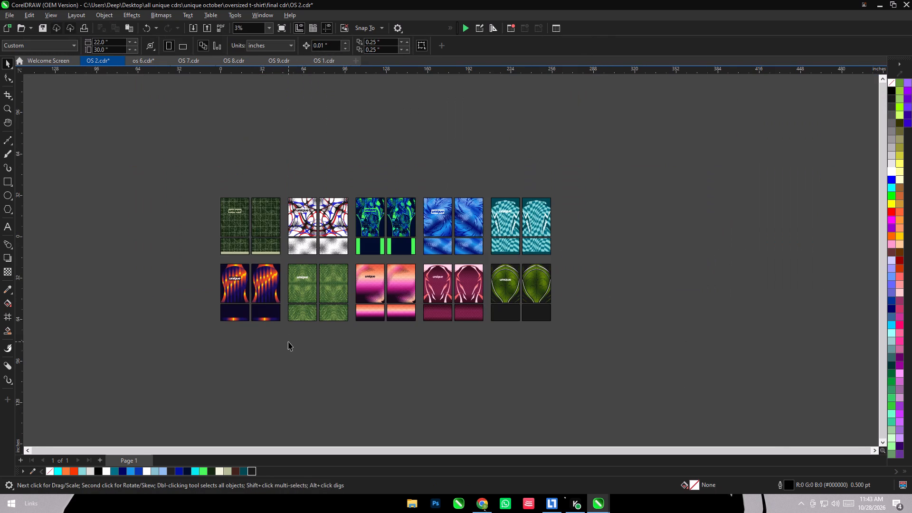
key("ctrl+s")
Copy the four flame-design panels from OS 2.cdr and paste them in view into os 6.cdr.
left_click_drag(202, 348, 285, 255)
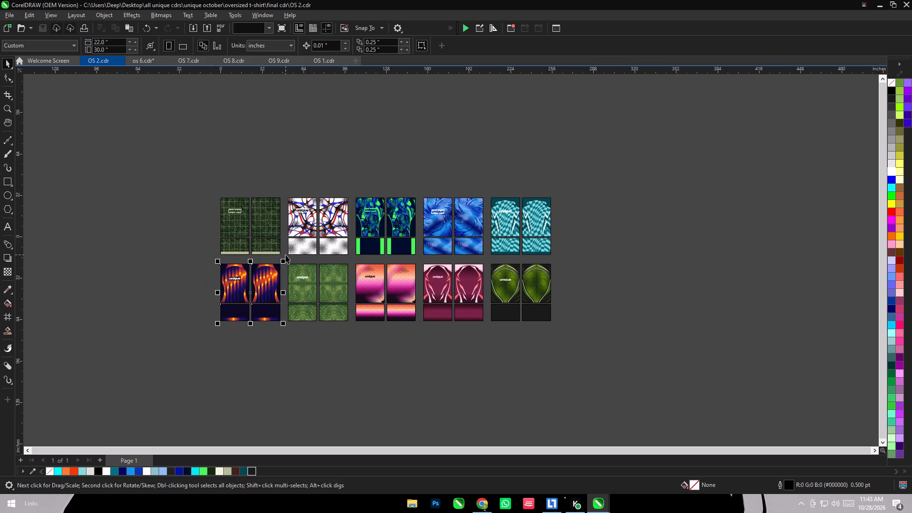
key("ctrl+c")
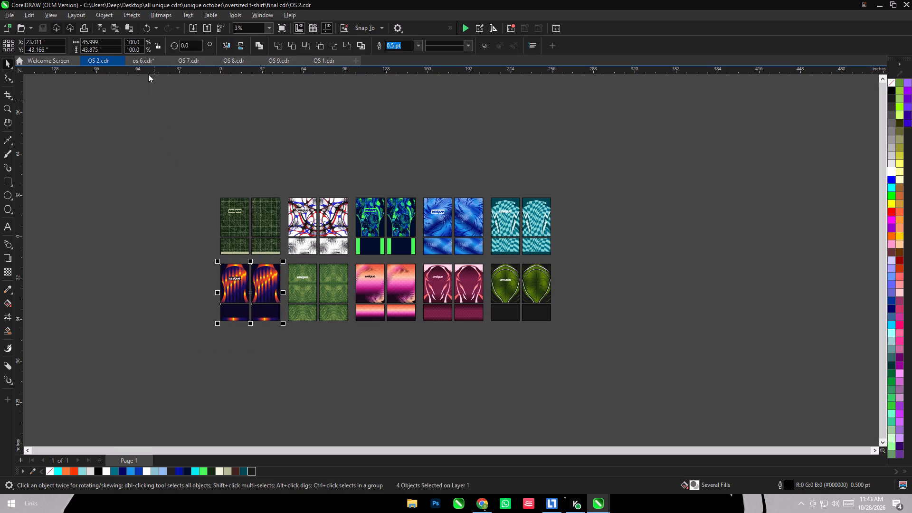
left_click(143, 57)
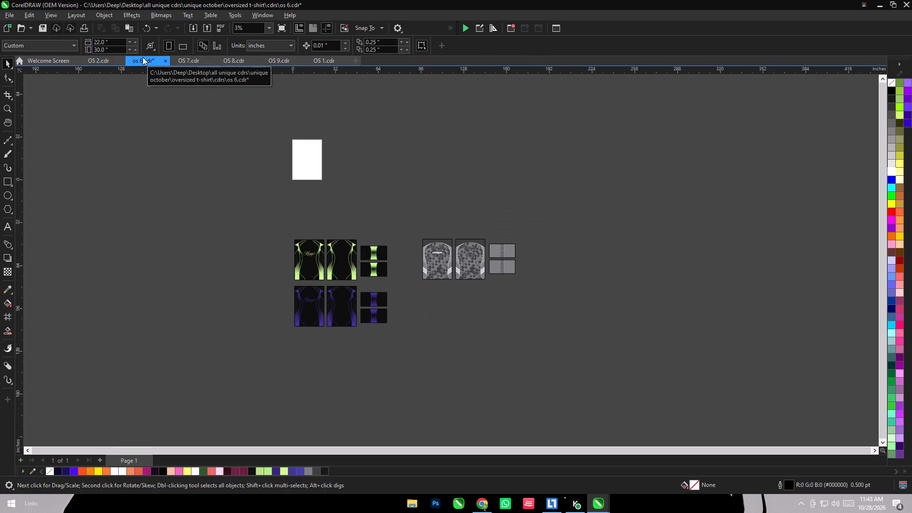
right_click(659, 221)
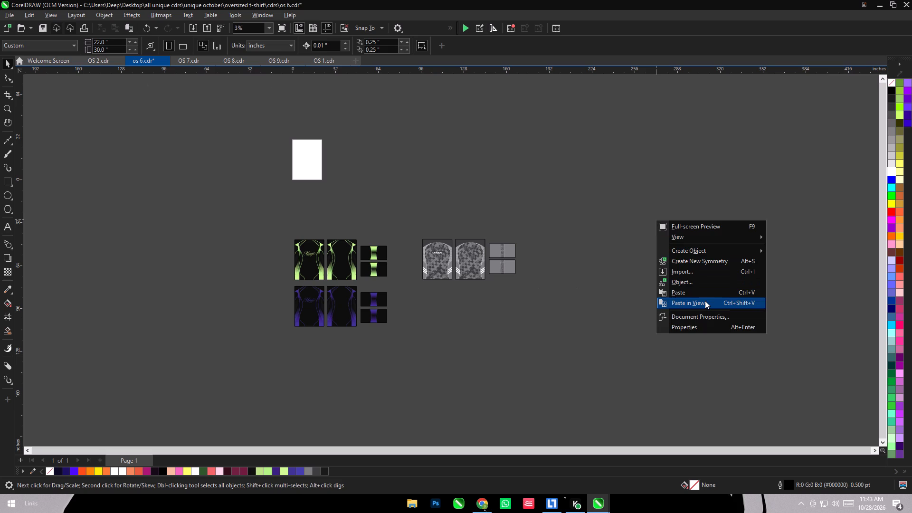
left_click(705, 301)
Move the pasted flame design up onto the white page and group its four panels.
left_click_drag(507, 284, 360, 160)
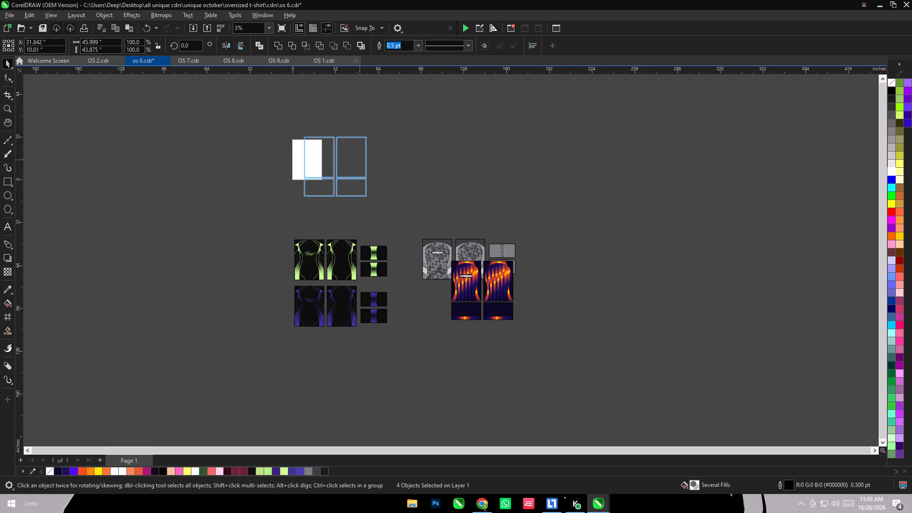
left_click_drag(360, 160, 354, 161)
key("ctrl+g")
Align the flame group with the page's upper-left corner, fine-tuning it down and right in 0.01" nudges.
scroll(325, 157, "up", 8)
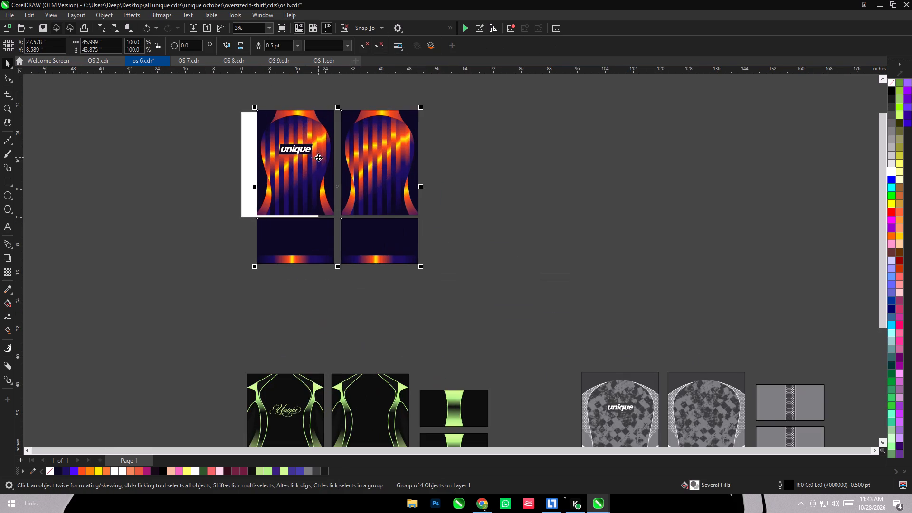
left_click_drag(310, 144, 294, 145)
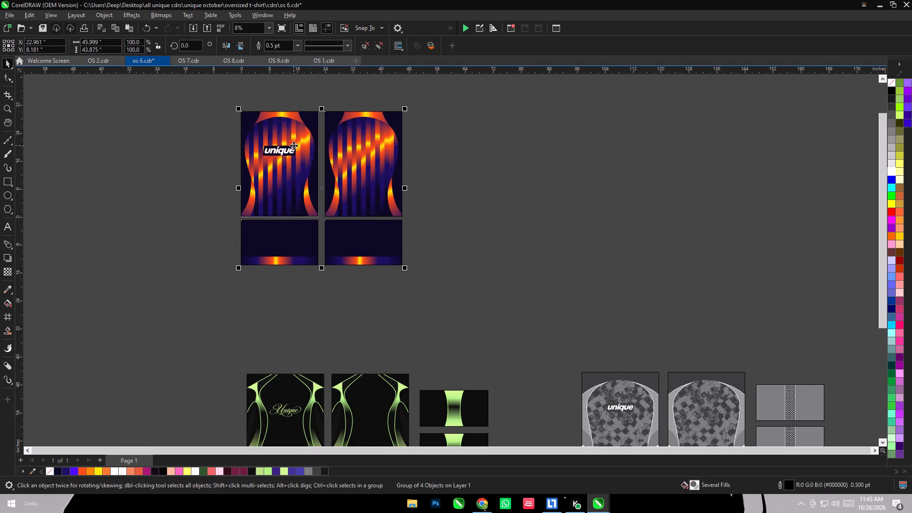
key("Down")
key("Down")
key("Down")
key("Down")
key("Down")
key("Down")
key("Down")
key("Down")
key("Down")
key("Down")
key("Down")
key("Down")
key("Down")
key("Right")
key("Right")
key("Right")
key("Right")
key("Right")
key("Right")
key("Right")
key("Right")
key("Right")
key("Right")
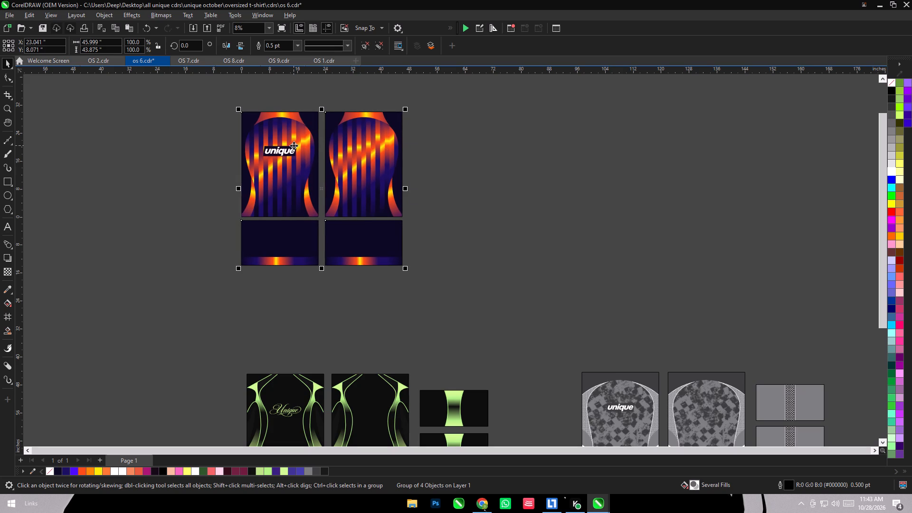
left_click(489, 216)
Save a copy of the drawing as OS 3 in the oversized t-shirt "final cdr" folder.
scroll(241, 160, "down", 8)
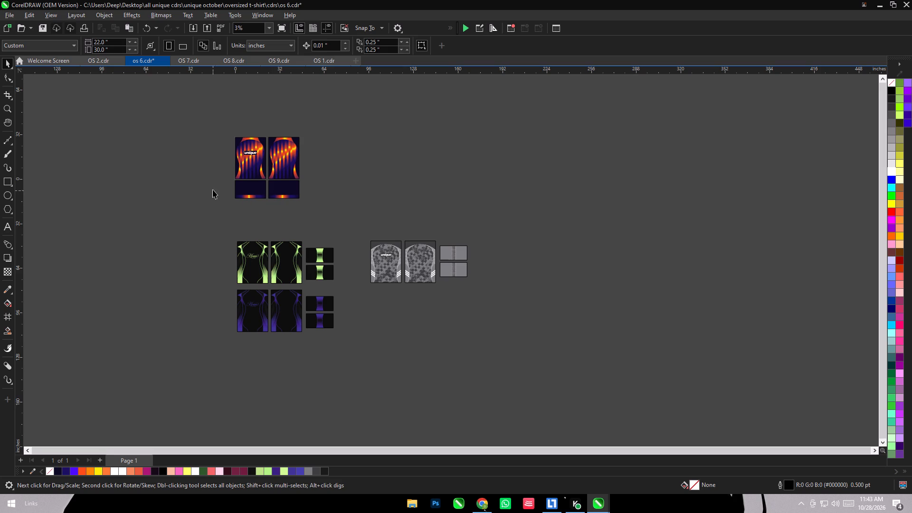
key("ctrl+shift+s")
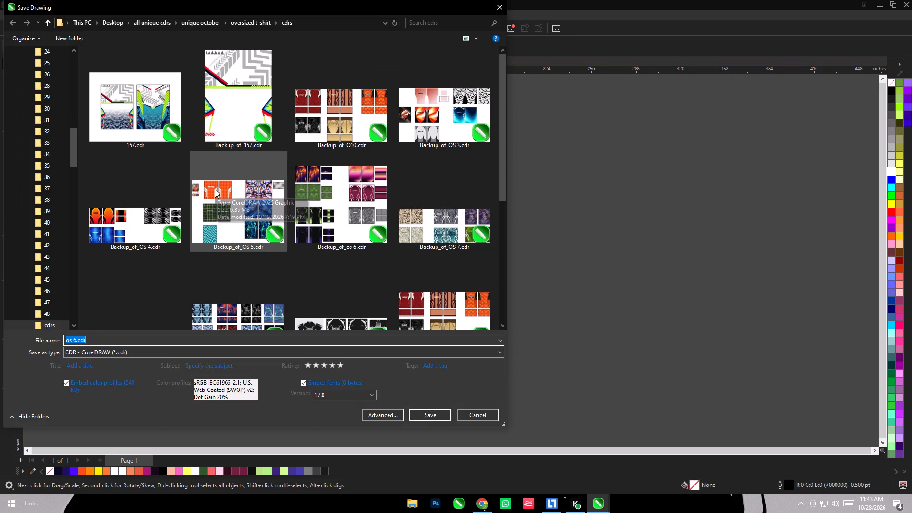
left_click(251, 20)
scroll(270, 136, "down", 4)
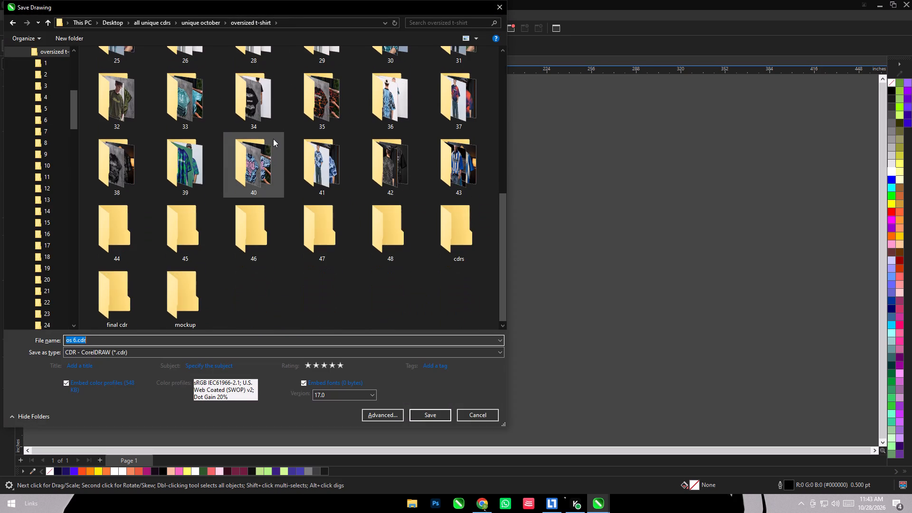
scroll(273, 139, "down", 2)
double_click(126, 284)
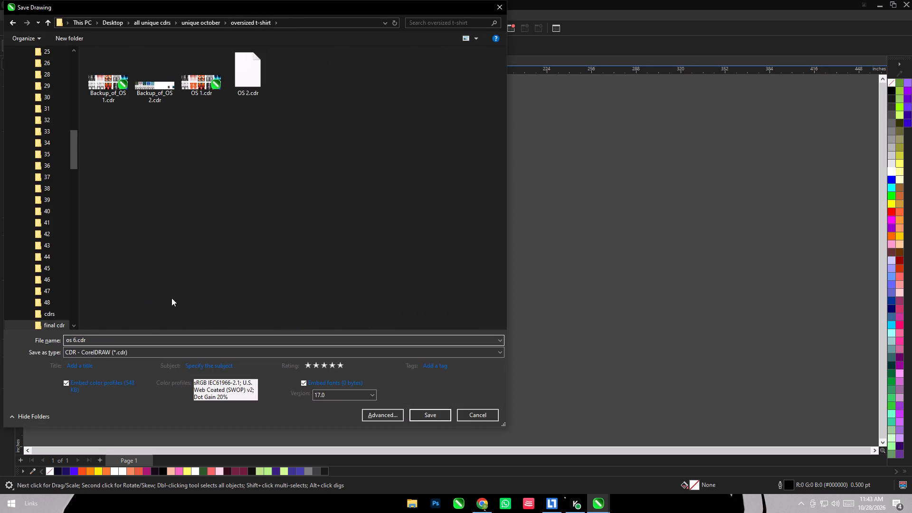
left_click(171, 338)
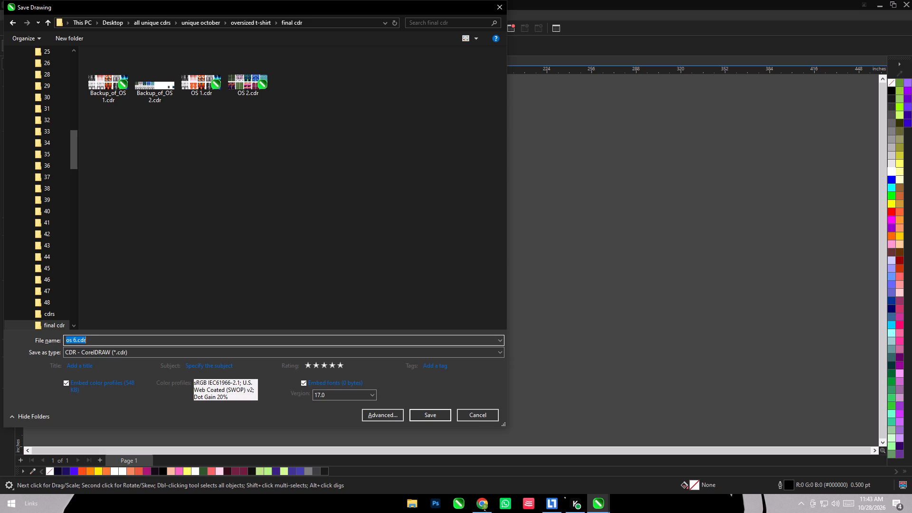
type("OS")
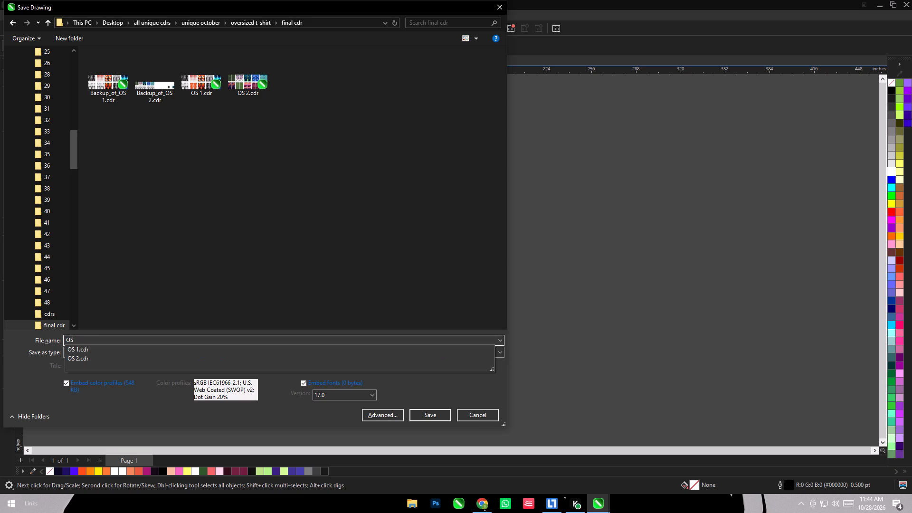
key("space")
type("3")
key("Return")
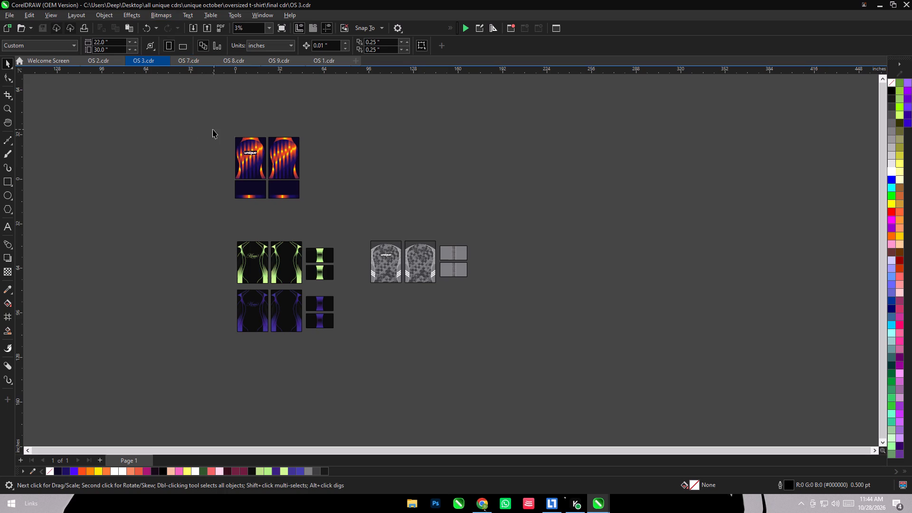
Copy all six front-and-back shirt designs from OS 7.cdr and paste them in view into OS 3.cdr.
left_click(177, 63)
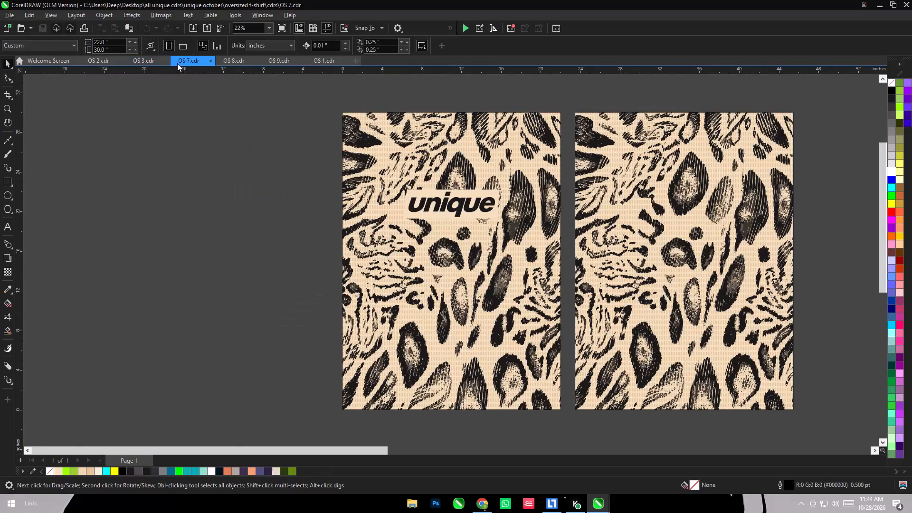
scroll(315, 136, "down", 7)
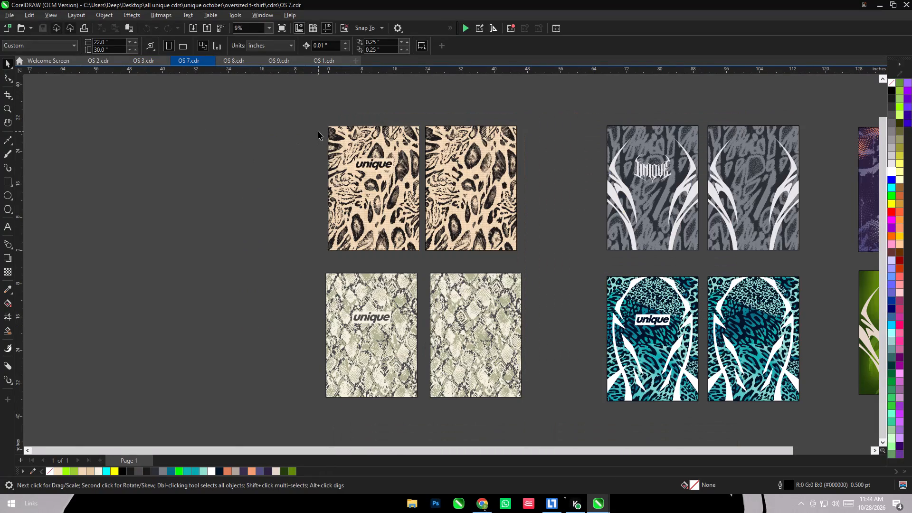
scroll(318, 131, "down", 7)
left_click_drag(301, 106, 396, 193)
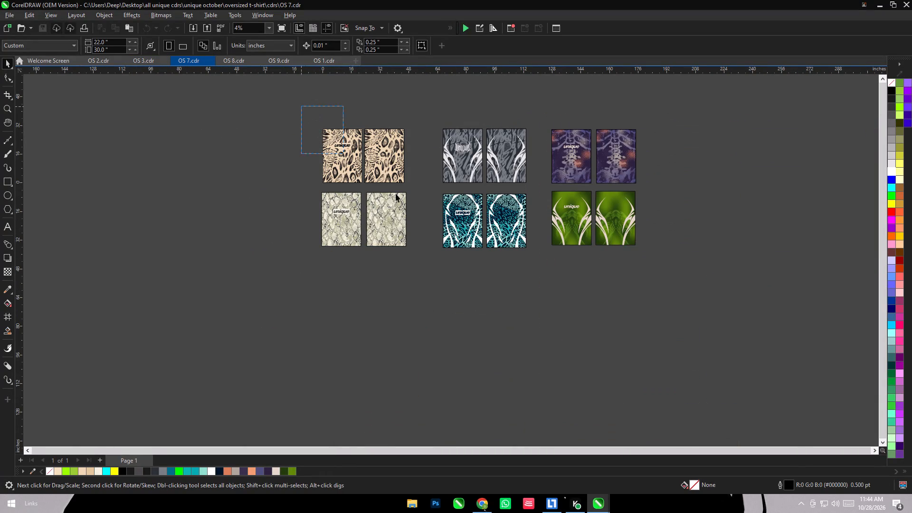
left_click_drag(396, 193, 652, 268)
key("ctrl+c")
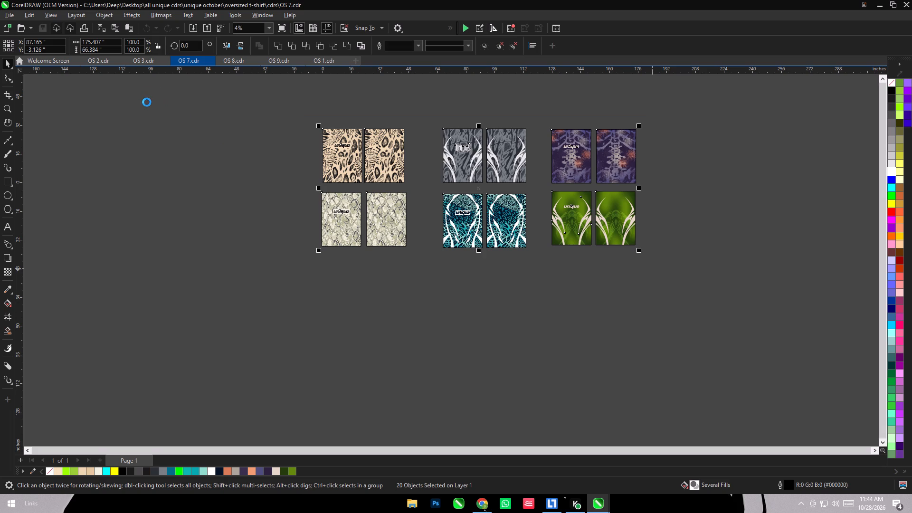
left_click(141, 60)
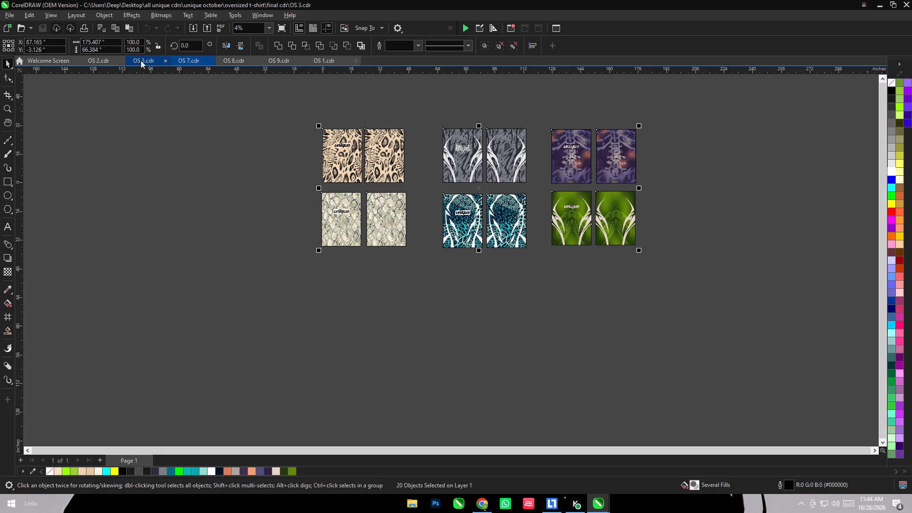
right_click(592, 203)
left_click(646, 290)
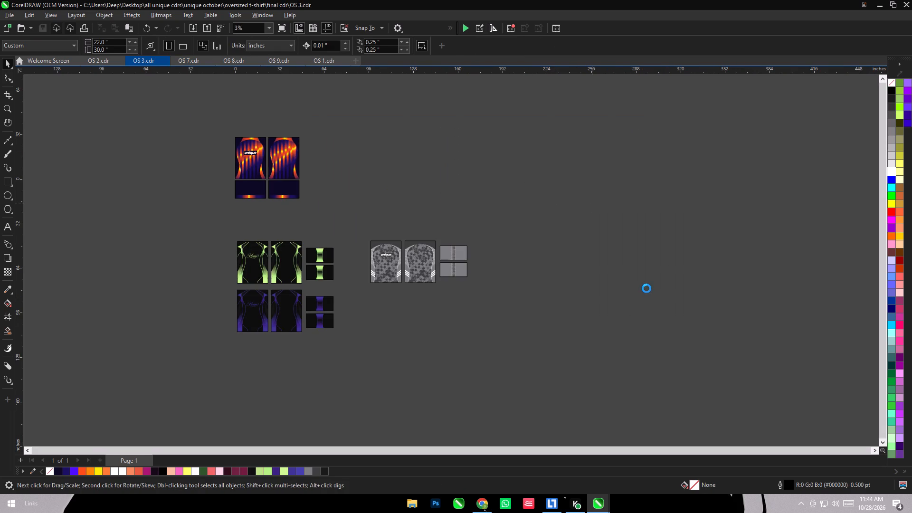
Move the six pasted designs far to the right of the existing panels, into empty workspace.
left_click_drag(472, 281, 505, 267)
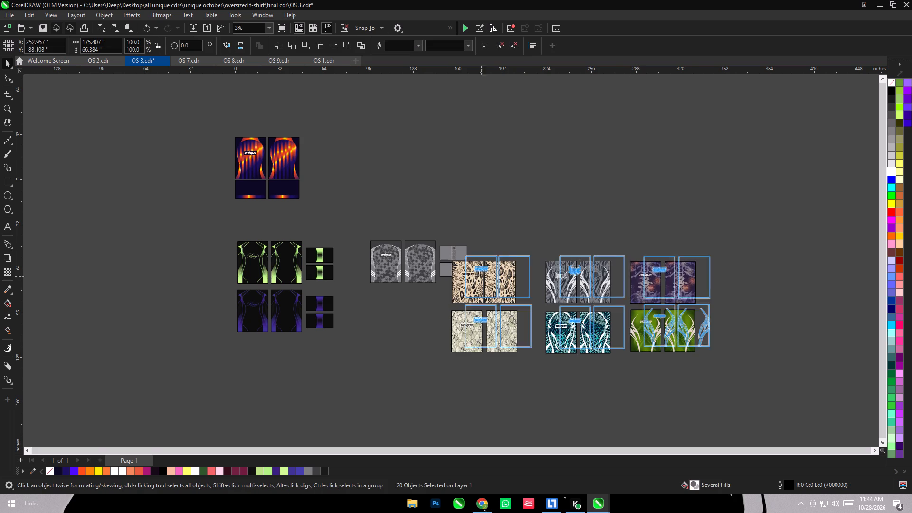
left_click_drag(505, 267, 726, 248)
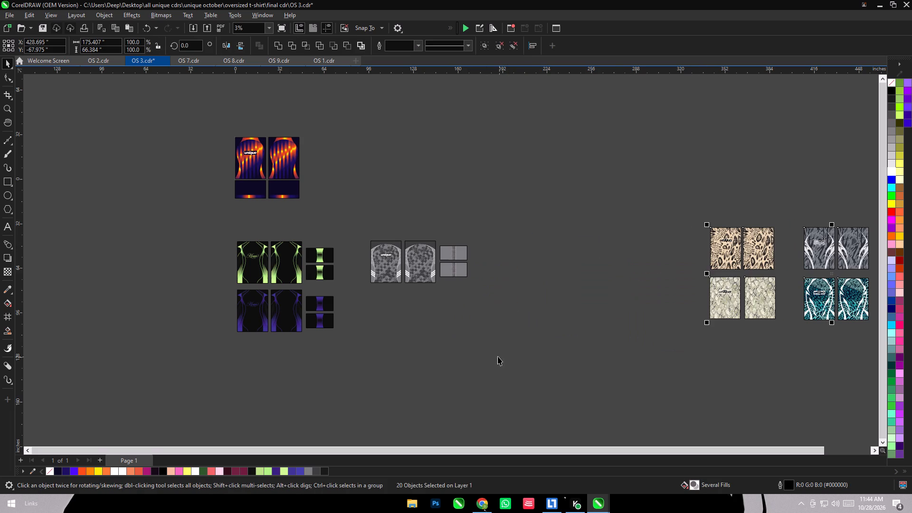
left_click(317, 374)
Move the green, purple and grey designs with their sleeves to the area below the six pasted designs.
scroll(139, 215, "down", 3)
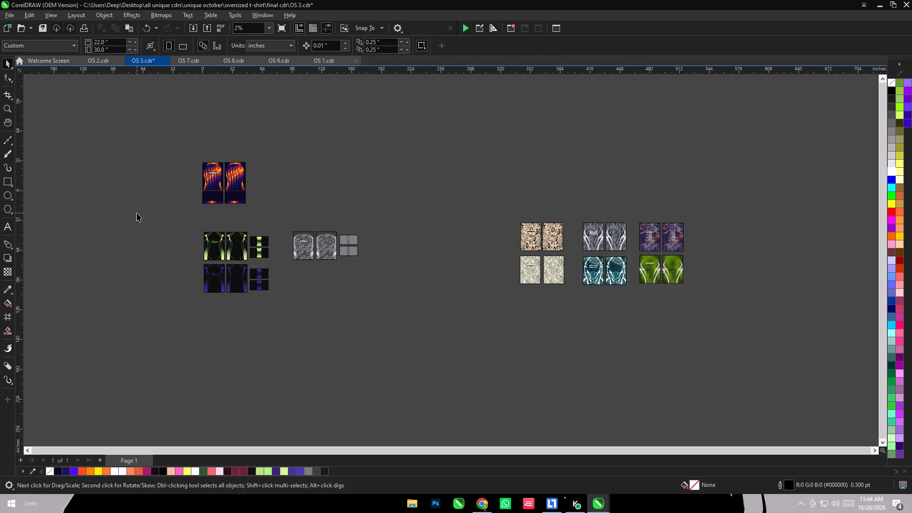
left_click_drag(165, 334, 371, 221)
left_click_drag(315, 247, 477, 340)
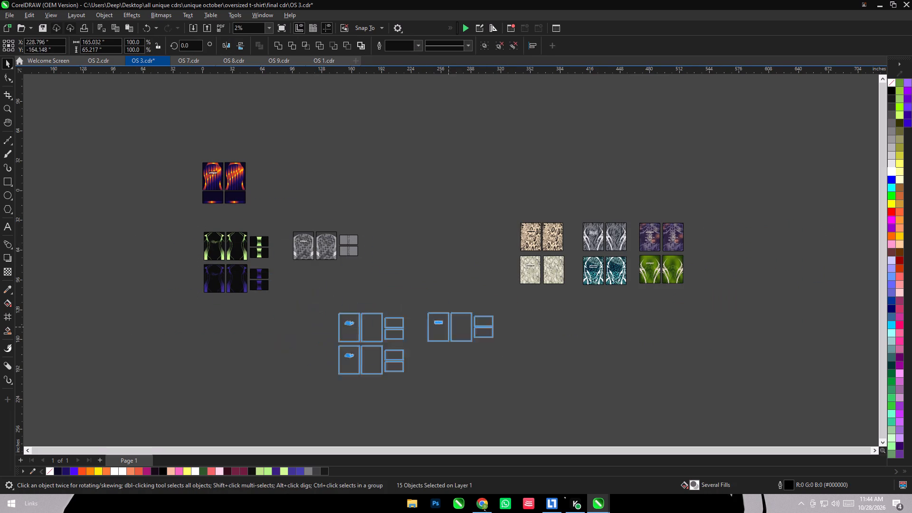
left_click_drag(477, 340, 637, 315)
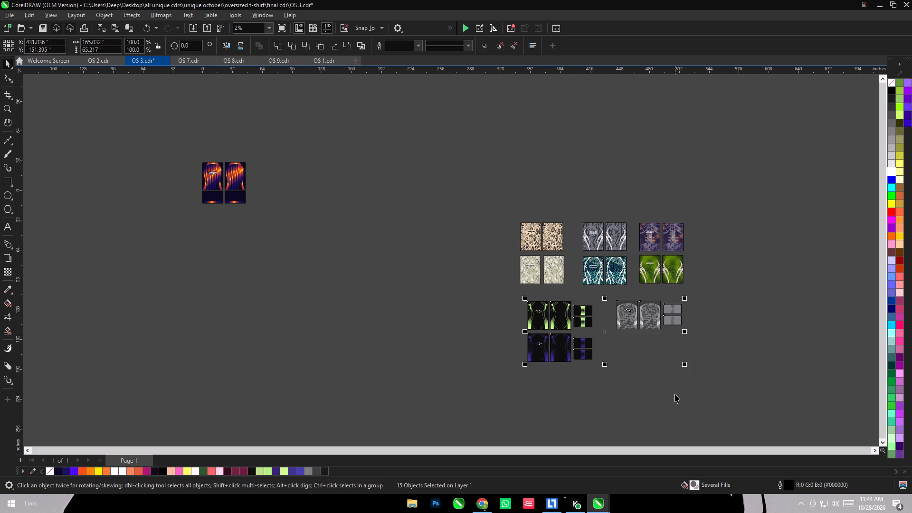
left_click(675, 394)
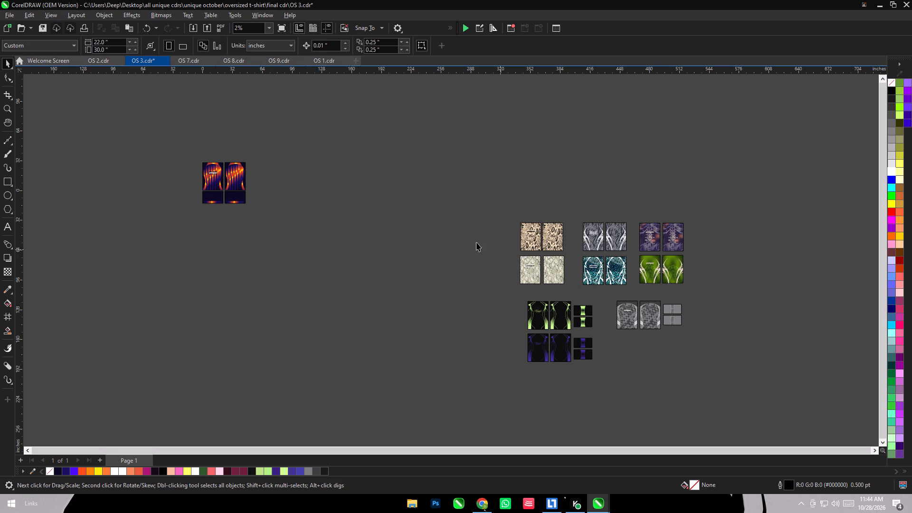
PowerClip the green script Unique logo inside the green-and-black design's front panel.
scroll(528, 234, "up", 7)
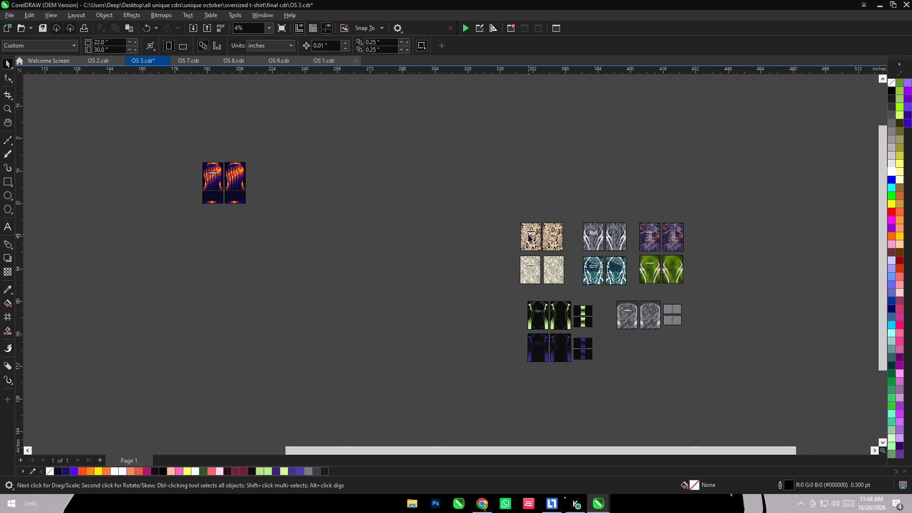
scroll(528, 234, "up", 1)
scroll(566, 240, "up", 7)
scroll(565, 238, "down", 9)
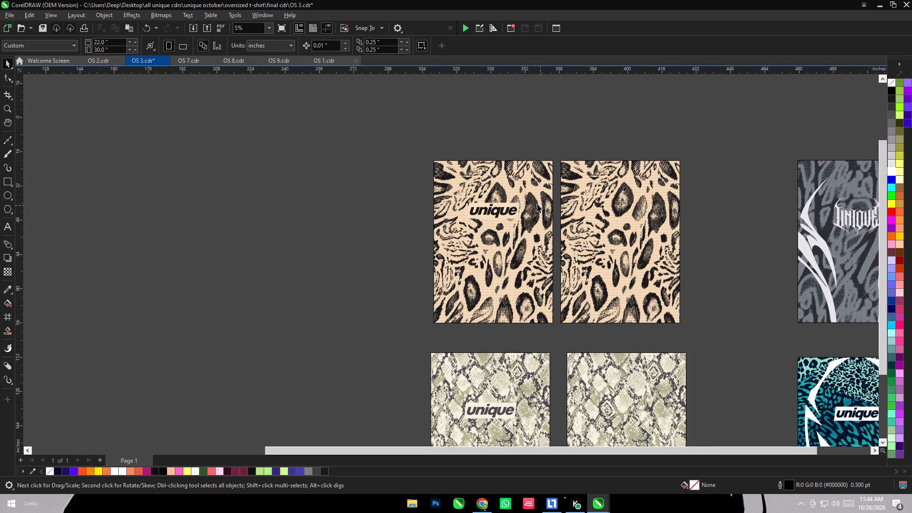
scroll(536, 204, "down", 4)
left_click_drag(508, 310, 575, 335)
scroll(560, 330, "up", 12)
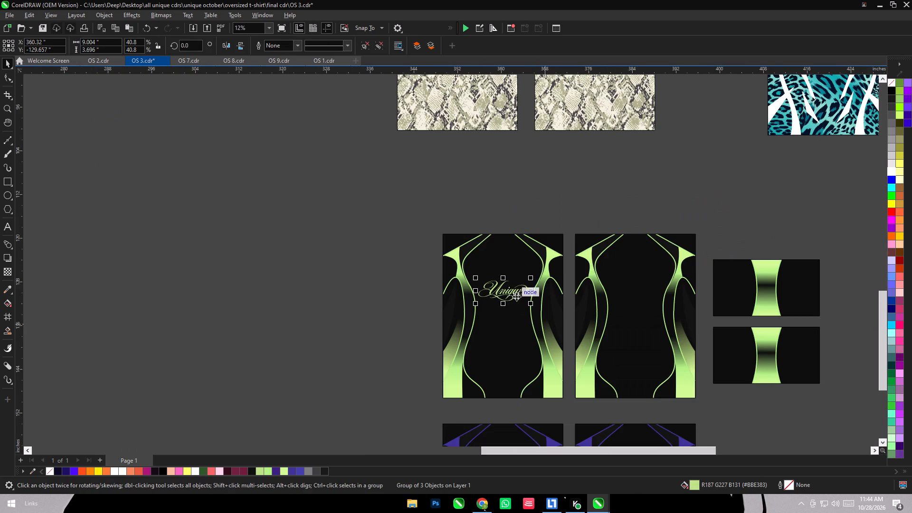
right_click(513, 293)
left_click(556, 131)
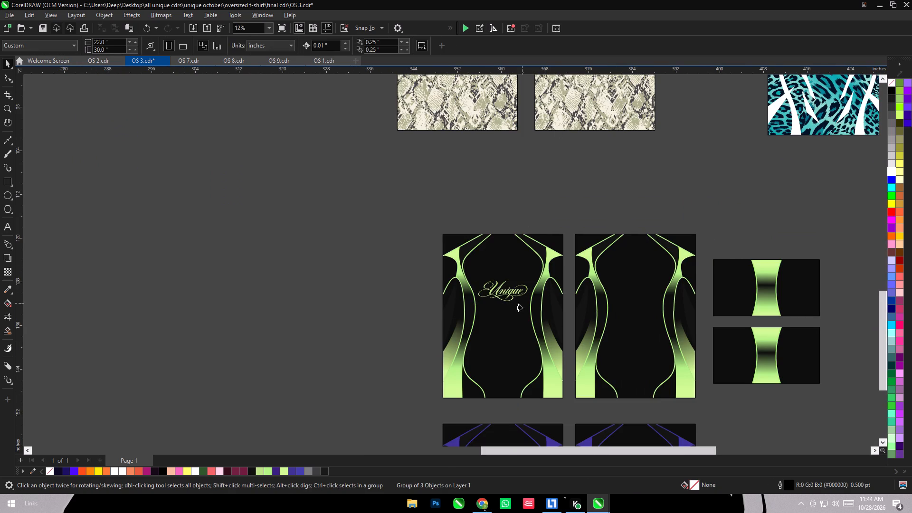
left_click(521, 311)
left_click(367, 220)
PowerClip the purple script Unique logo inside the purple-and-black design's front panel.
scroll(424, 163, "down", 7)
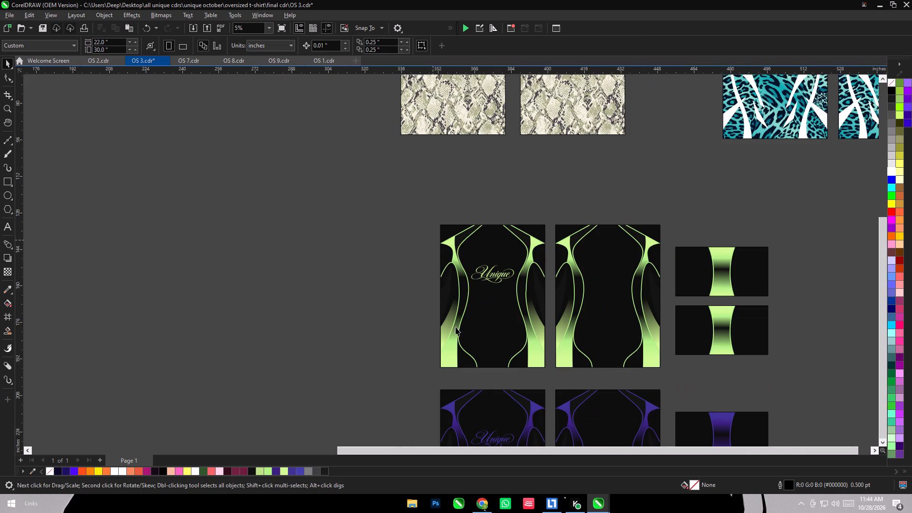
left_click_drag(395, 280, 501, 314)
right_click(457, 294)
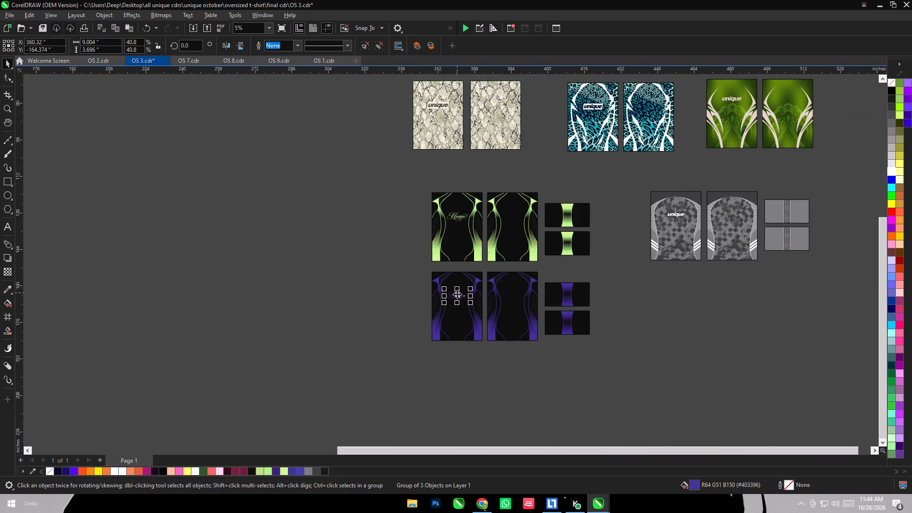
left_click(509, 127)
left_click(459, 310)
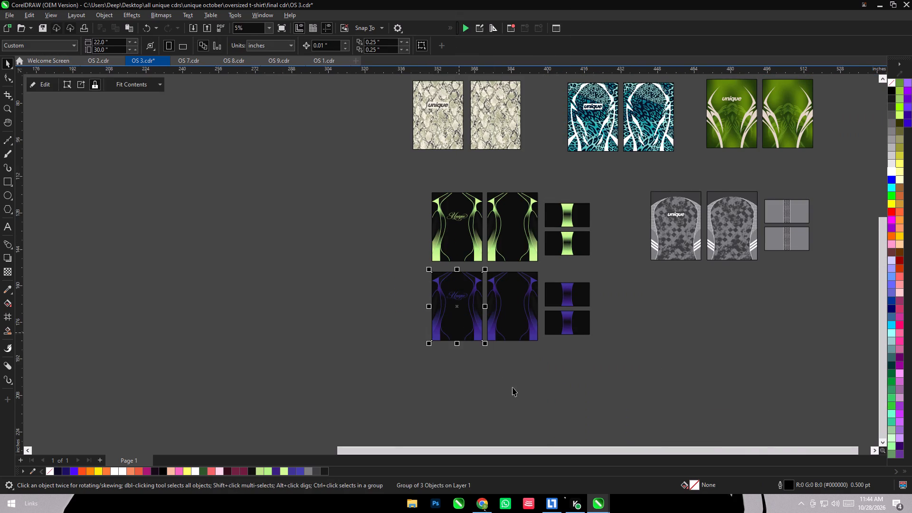
PowerClip the unique logo inside the grey checkered design's front panel.
left_click(513, 387)
scroll(672, 351, "down", 4)
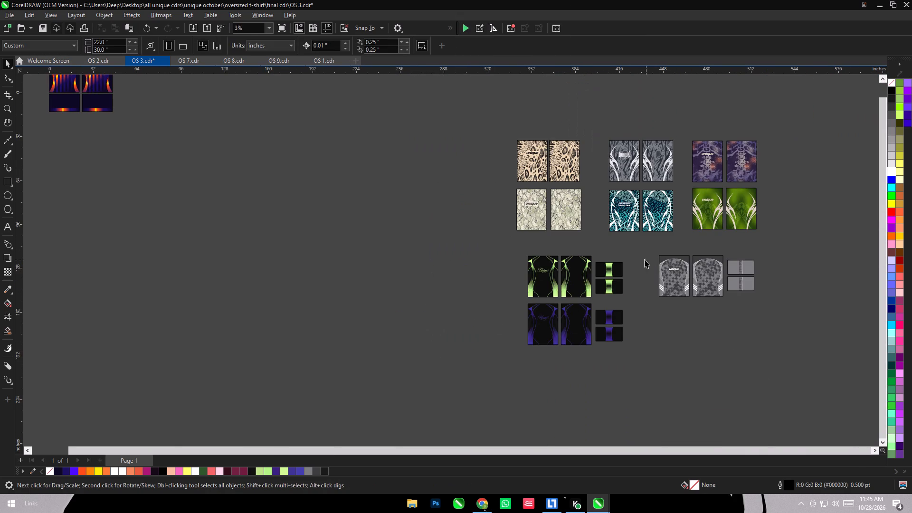
left_click_drag(645, 259, 708, 282)
scroll(682, 275, "up", 6)
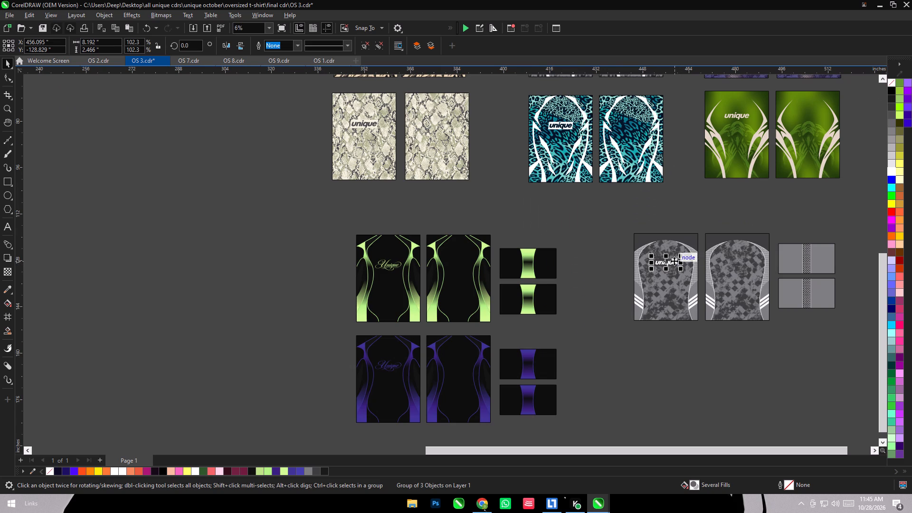
right_click(674, 261)
left_click(719, 330)
left_click(679, 305)
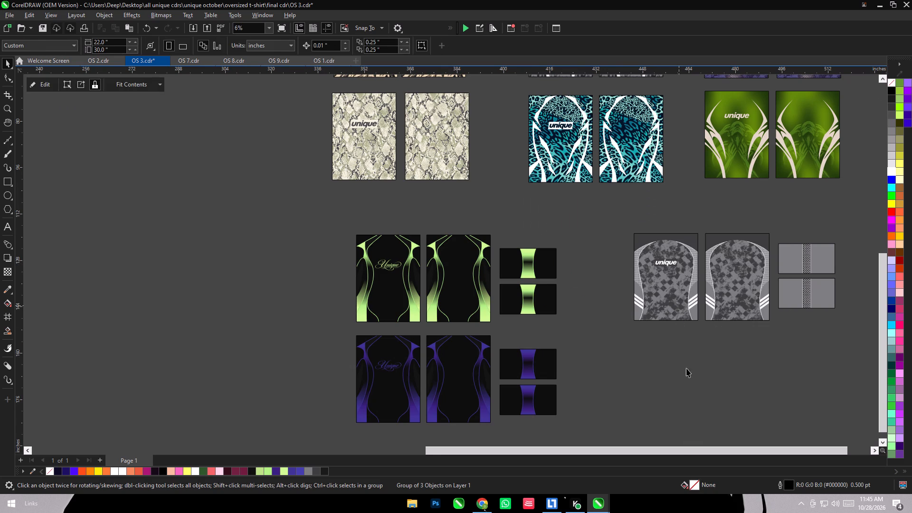
left_click(697, 391)
Move the grey design with both sleeves into the empty workspace below the orange-and-navy striped design.
scroll(634, 341, "down", 8)
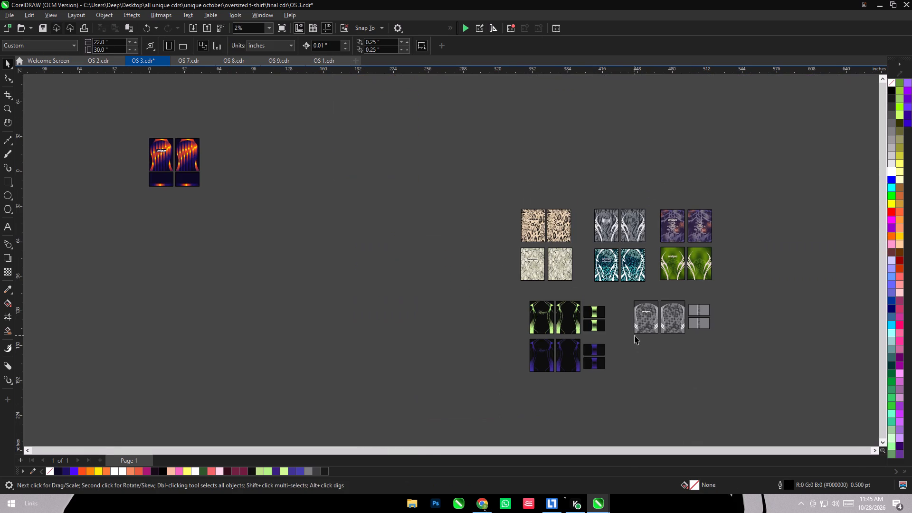
left_click(635, 360)
left_click_drag(624, 291, 747, 343)
left_click_drag(667, 317, 326, 352)
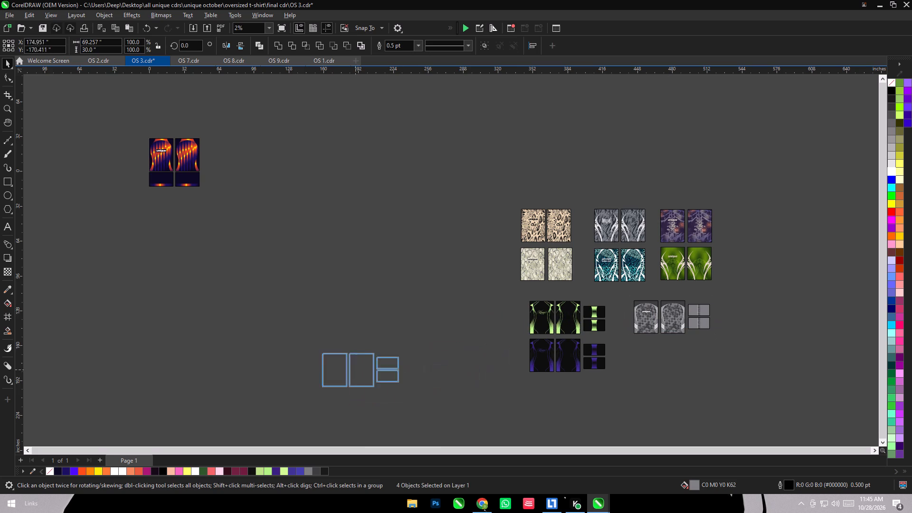
left_click_drag(326, 352, 323, 352)
left_click(315, 414)
Duplicate the orange-and-navy striped set alongside itself at equal spacing to make a row of five sets.
left_click_drag(126, 117, 226, 199)
scroll(166, 157, "up", 6)
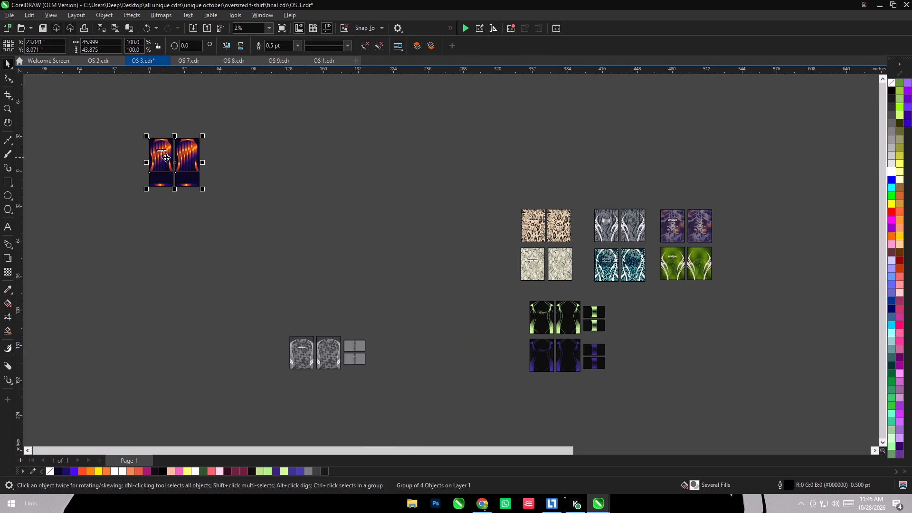
left_click_drag(217, 147, 331, 149)
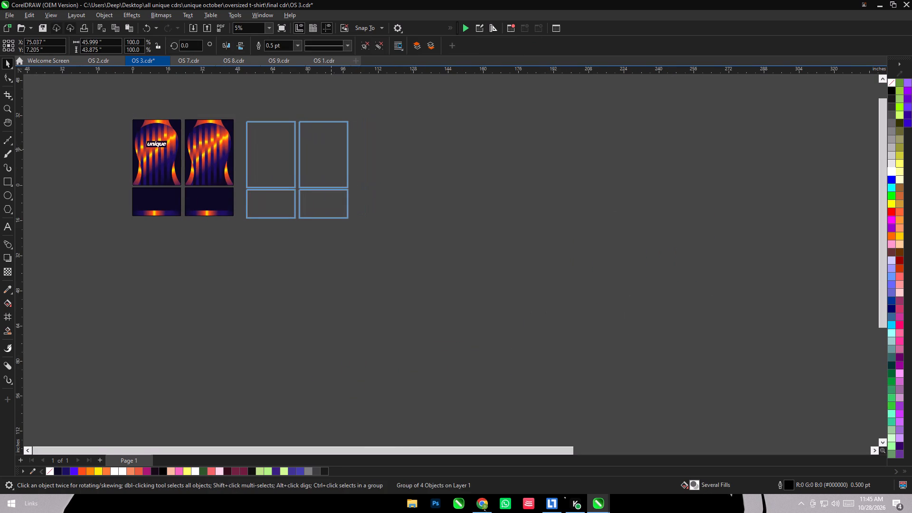
left_click_drag(331, 149, 334, 148)
right_click(334, 148)
key("ctrl+r")
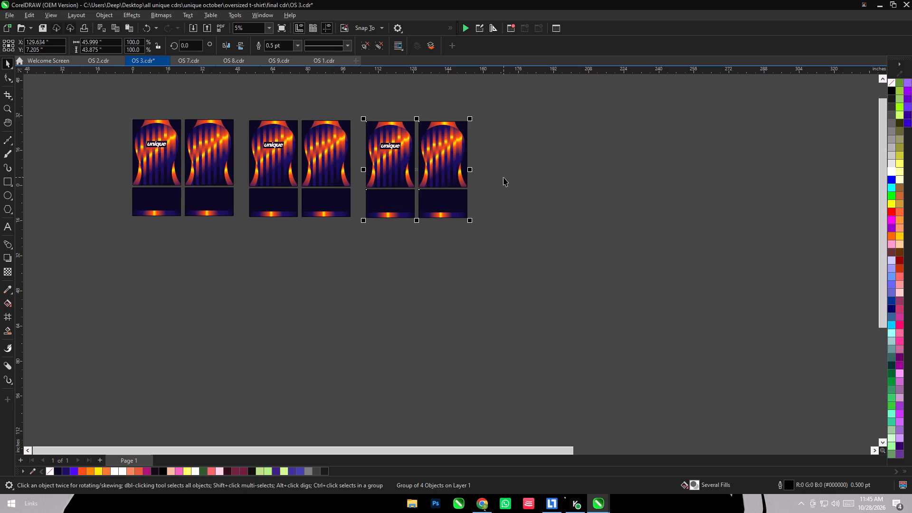
key("ctrl+r")
key("ctrl+r")
left_click(518, 273)
Align the five striped sets on a common horizontal centre line and duplicate the whole row directly below.
left_click_drag(96, 107, 724, 253)
key("e")
left_click_drag(495, 204, 491, 310)
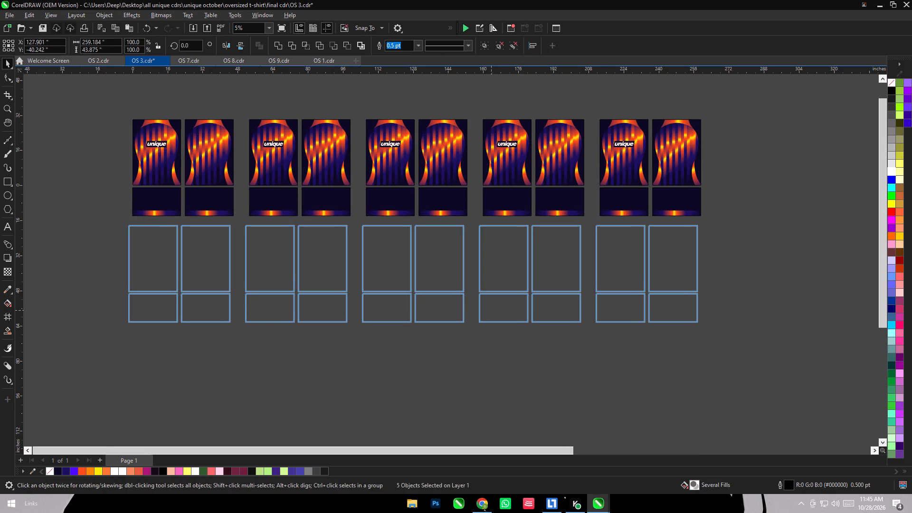
left_click_drag(491, 310, 495, 317)
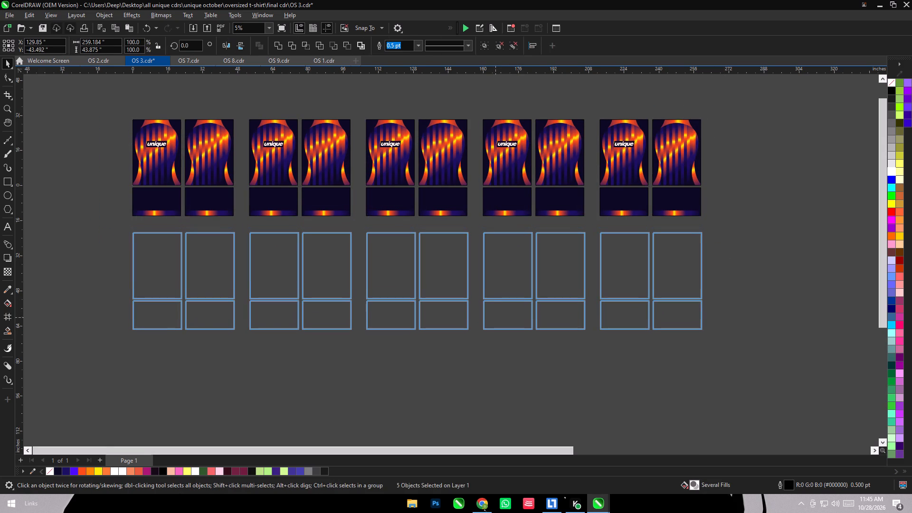
left_click_drag(495, 317, 495, 320)
right_click(495, 318)
left_click(516, 399)
Centre-align the upper and lower striped sets vertically with each other in each of the five columns.
left_click_drag(95, 103, 250, 404)
key("c")
left_click(250, 407)
left_click_drag(231, 94, 368, 403)
key("c")
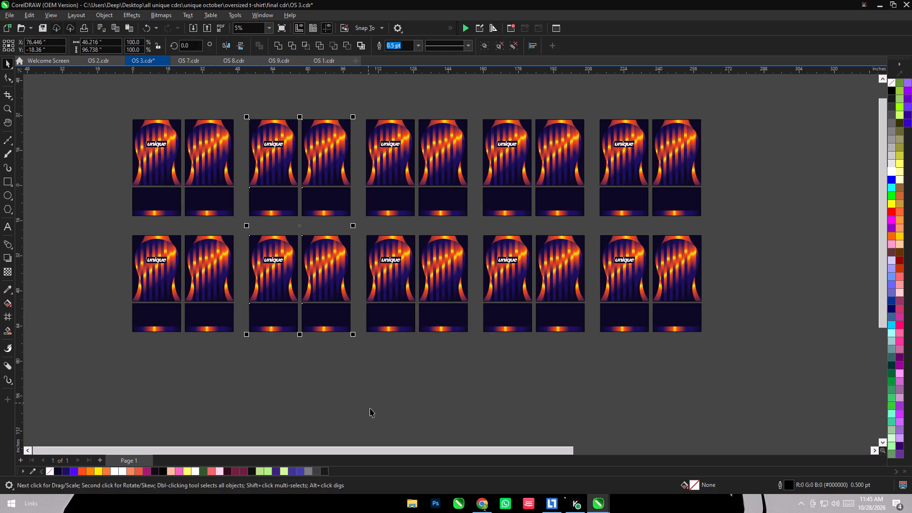
left_click(370, 408)
left_click_drag(356, 96, 495, 391)
key("c")
left_click(494, 403)
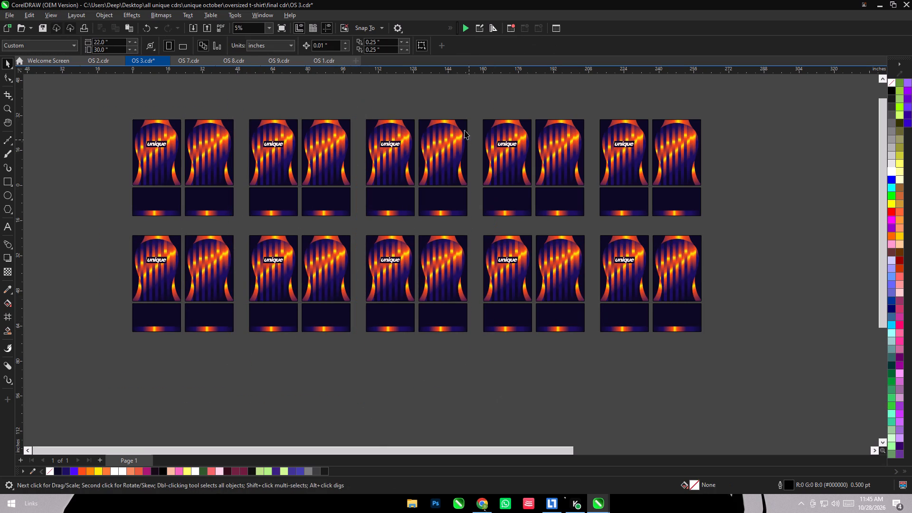
left_click_drag(457, 99, 592, 394)
key("c")
left_click(592, 394)
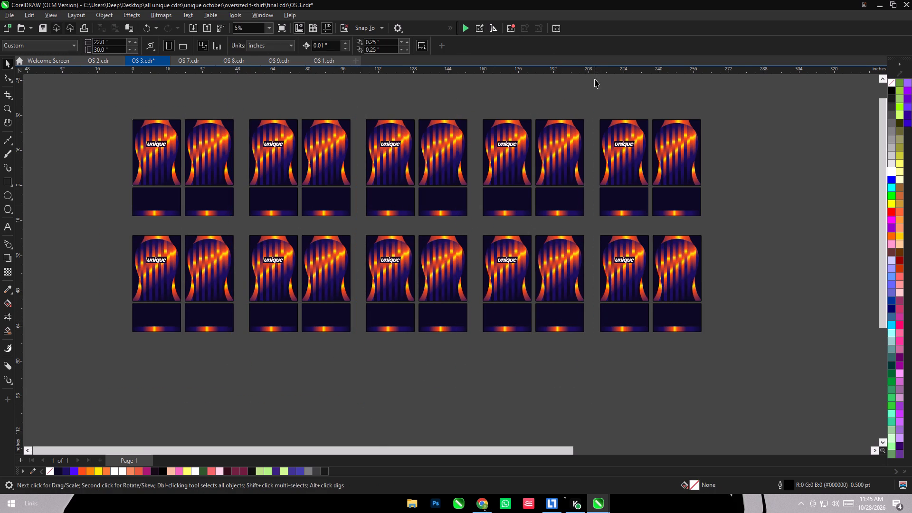
left_click_drag(593, 91, 744, 403)
key("c")
left_click(744, 403)
Ungroup all ten striped sets into separate panels.
scroll(237, 202, "down", 6)
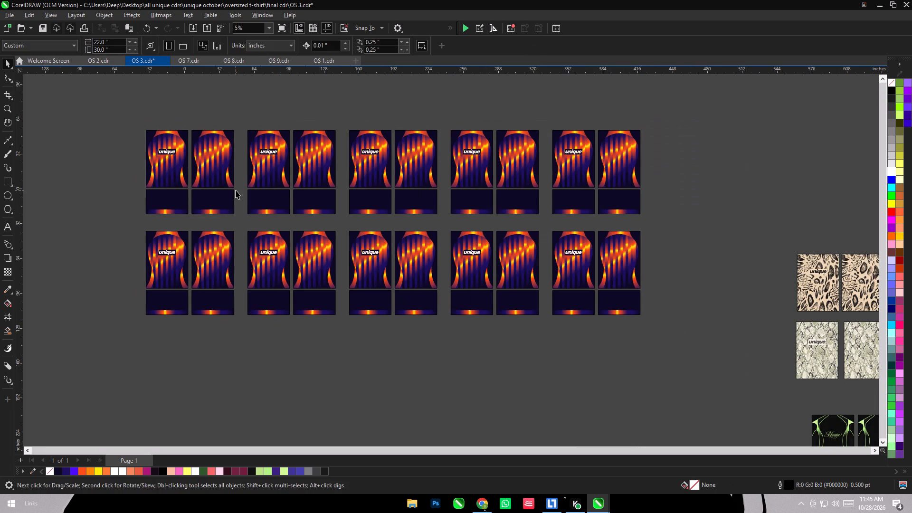
left_click_drag(156, 139, 531, 304)
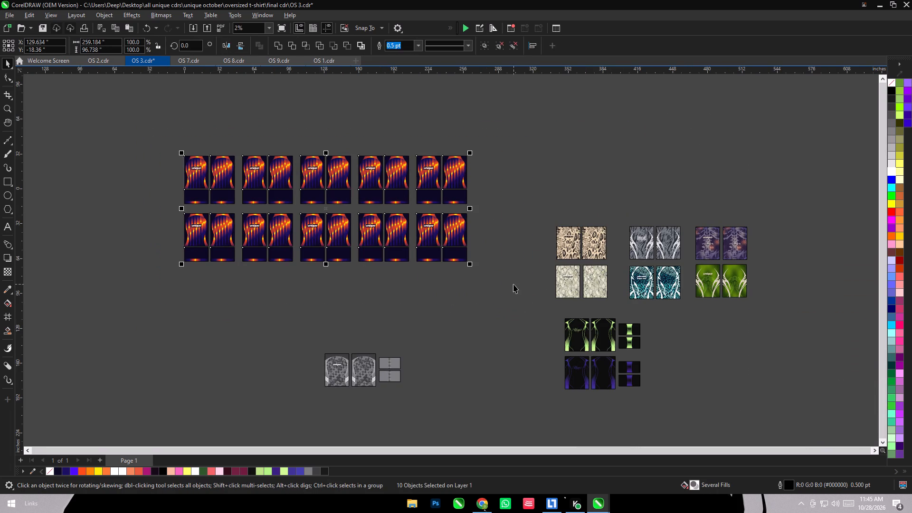
key("ctrl+u")
key("ctrl+u")
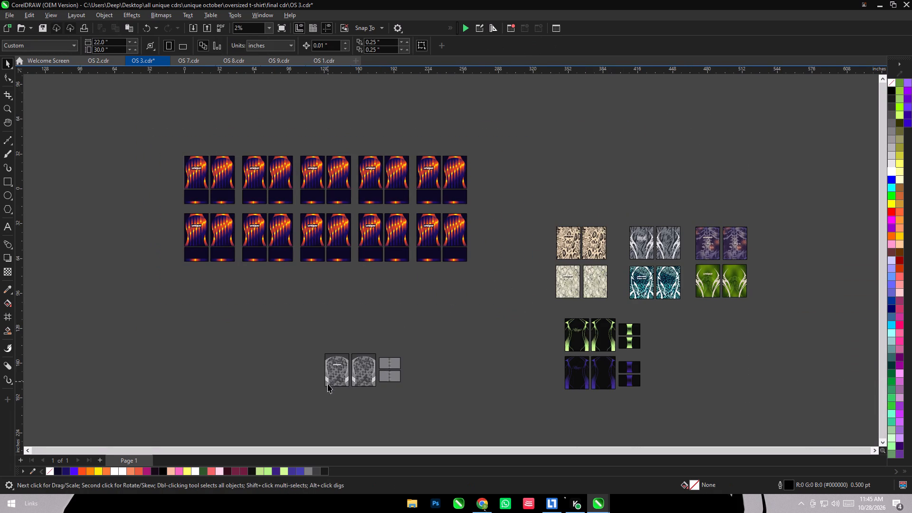
Align the grey front and back panels by centre and top onto the first striped set's front and back panels.
left_click(336, 372)
left_click(198, 182, "shift")
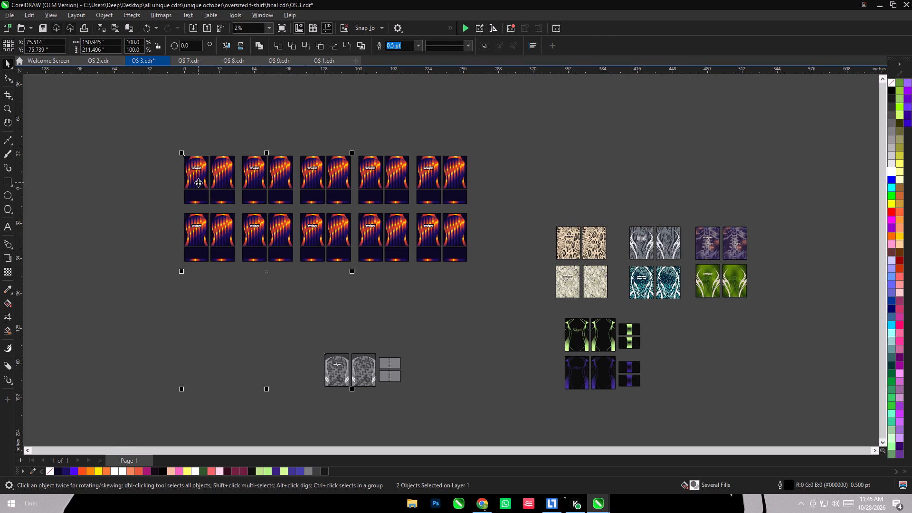
type("CT")
left_click(251, 282)
left_click(371, 379)
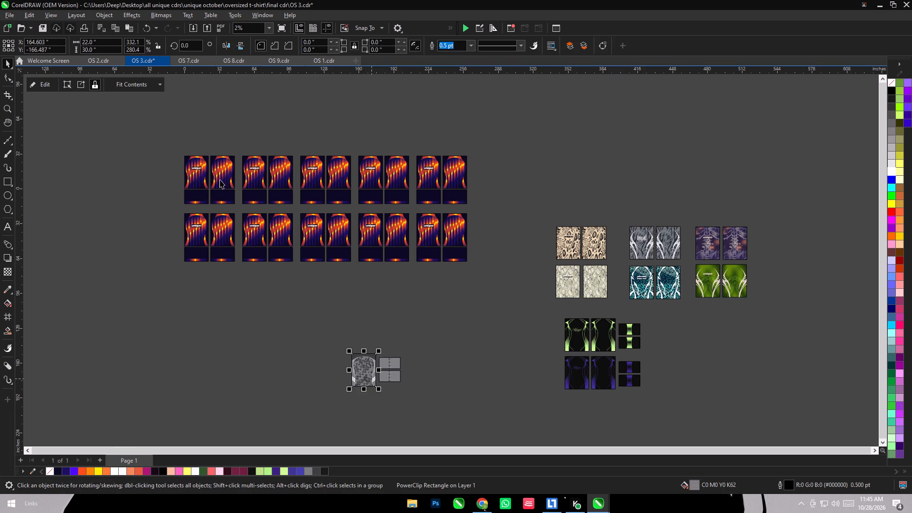
left_click(220, 180, "shift")
type("CT")
left_click(307, 304)
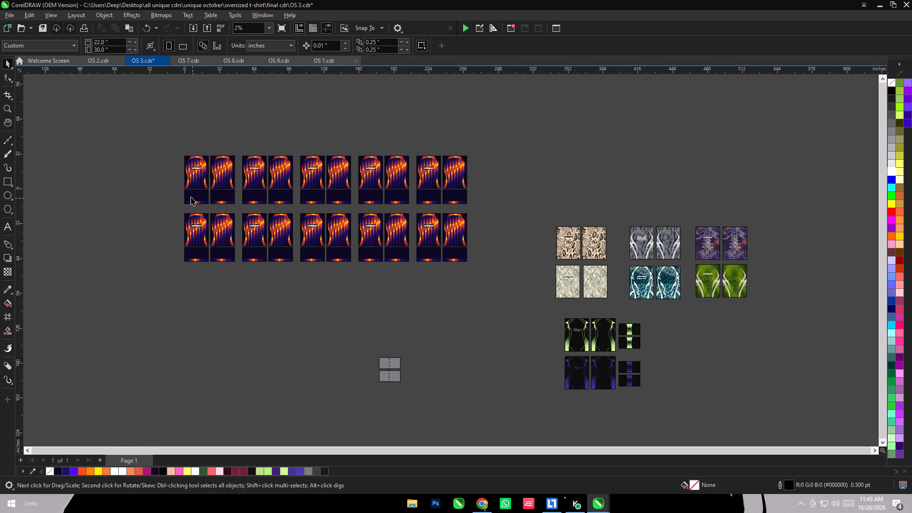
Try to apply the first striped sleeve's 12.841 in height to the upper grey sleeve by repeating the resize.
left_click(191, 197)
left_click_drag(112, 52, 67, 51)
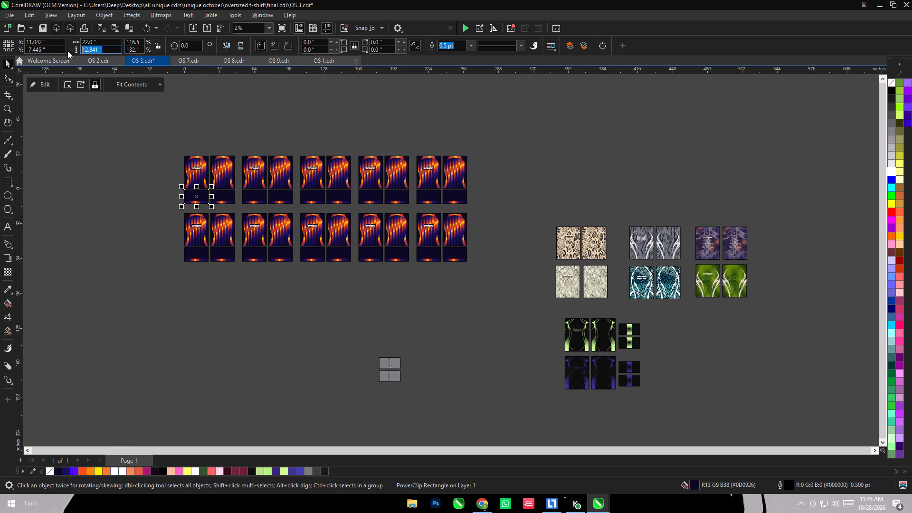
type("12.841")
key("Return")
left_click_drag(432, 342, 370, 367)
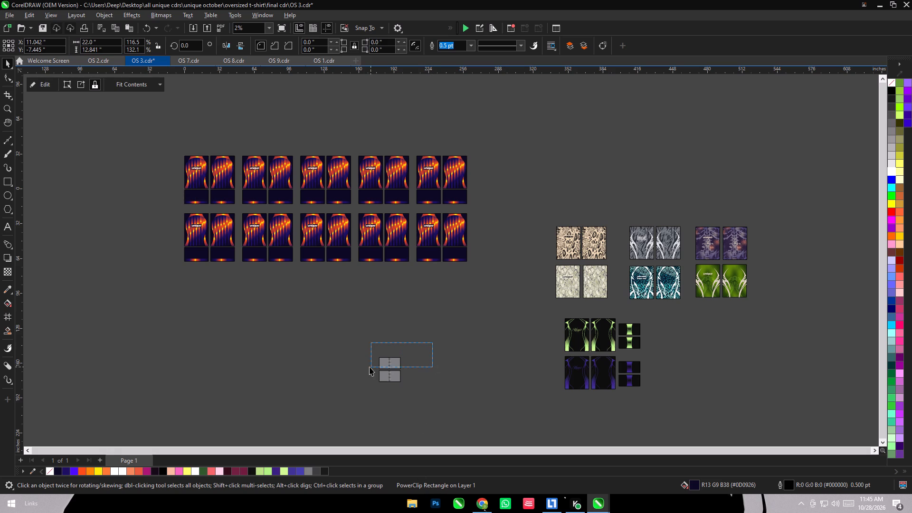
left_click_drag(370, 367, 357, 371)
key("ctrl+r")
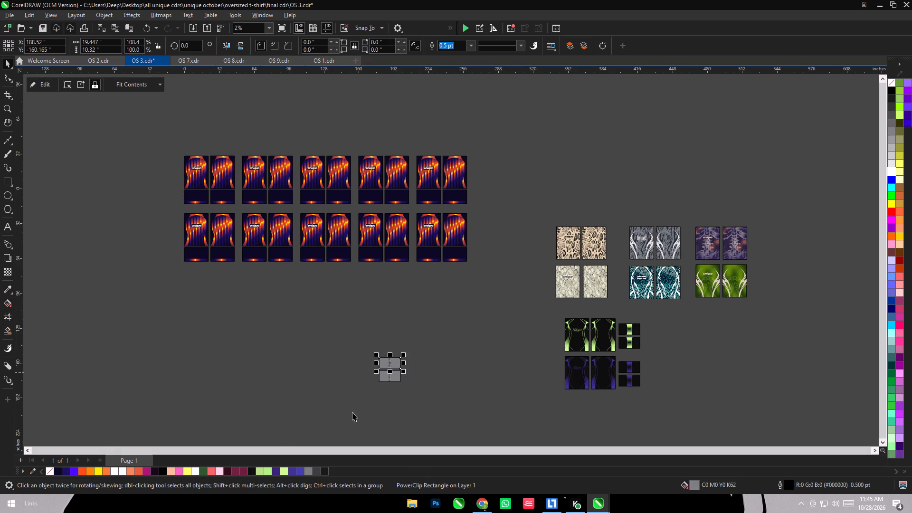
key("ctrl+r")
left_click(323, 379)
Set the first striped sleeve's height to 12.840 in and repeat that resize on the upper grey sleeve.
left_click(192, 199)
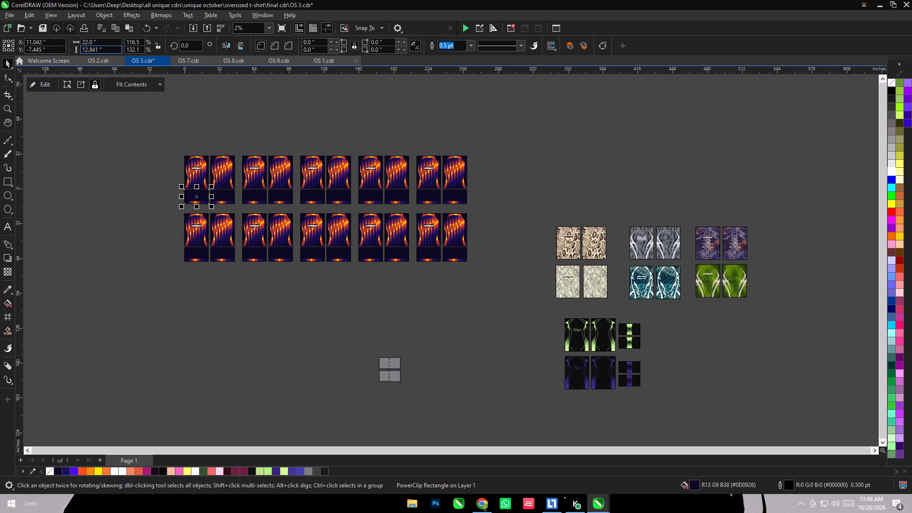
left_click_drag(103, 49, 69, 50)
type("12.840")
key("Return")
left_click_drag(435, 338, 352, 371)
key("ctrl+r")
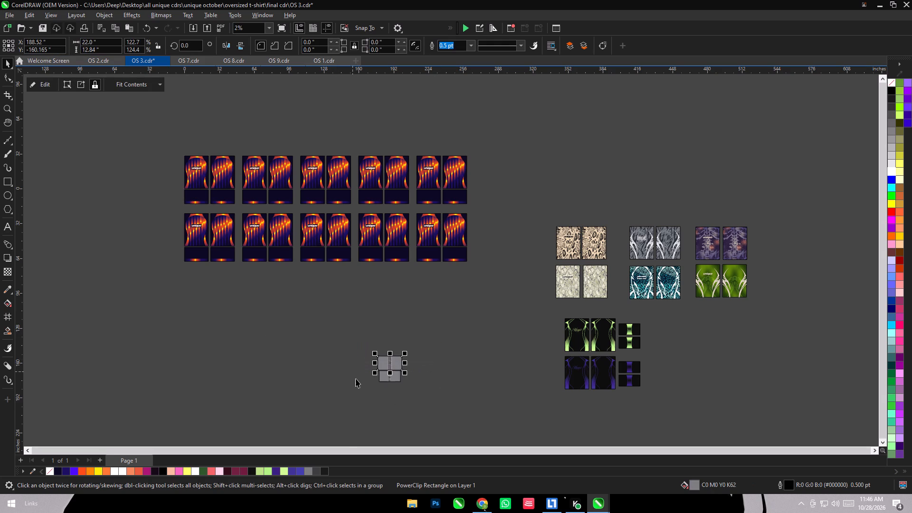
left_click(366, 396)
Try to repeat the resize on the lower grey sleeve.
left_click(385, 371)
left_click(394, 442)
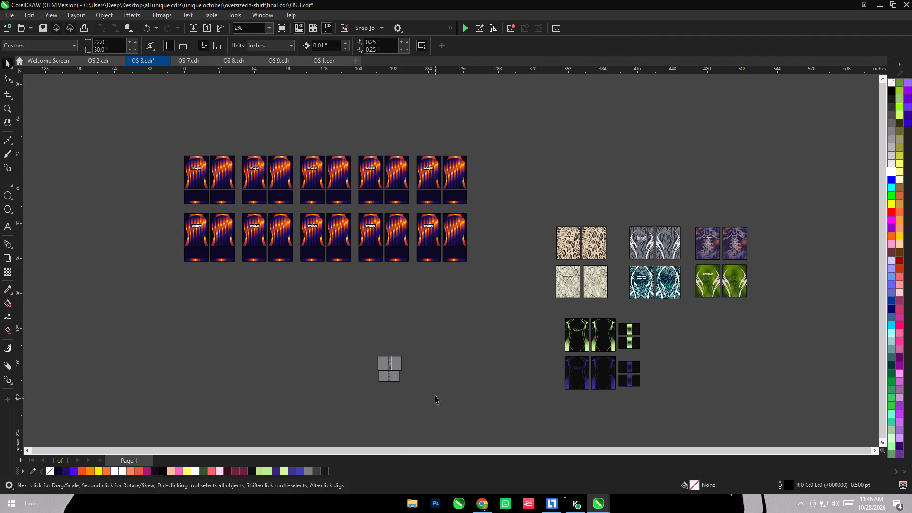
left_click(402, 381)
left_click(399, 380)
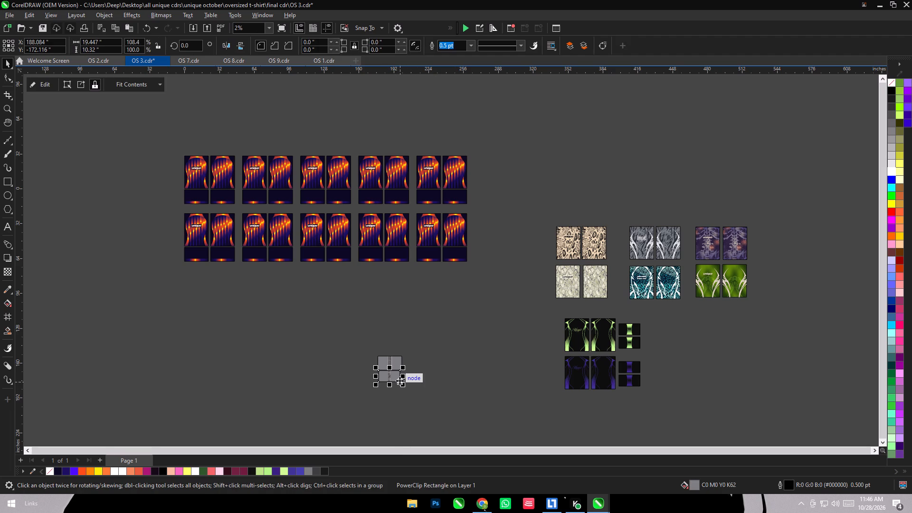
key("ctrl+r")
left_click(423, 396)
Replace the lower grey sleeve by deleting it and duplicating the resized grey sleeve into the space beside it.
left_click(396, 377)
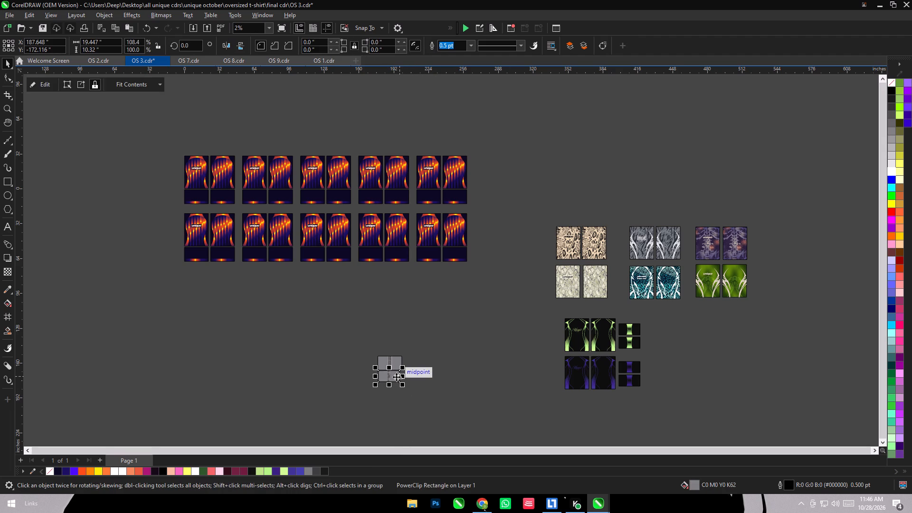
key("Delete")
left_click_drag(383, 360, 314, 358)
right_click(314, 358)
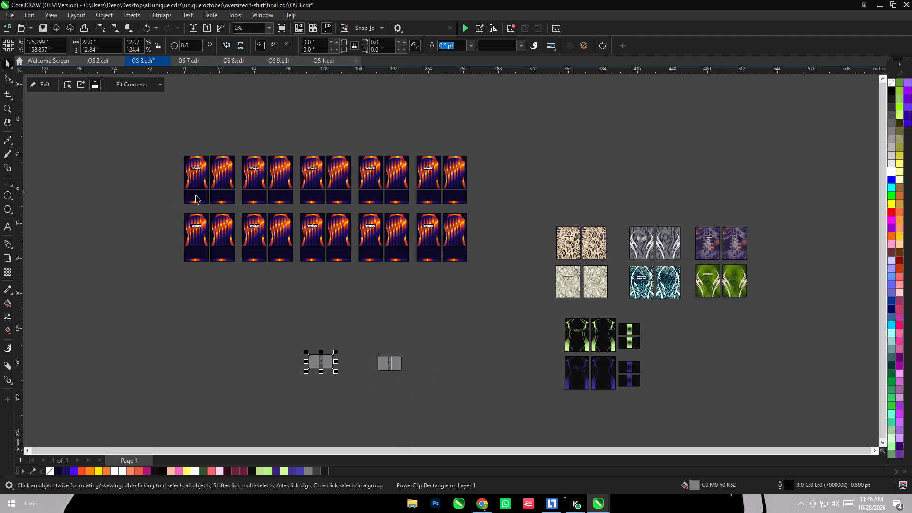
Align the two grey sleeves by centre and top onto the first striped set's two sleeve panels.
left_click(196, 196, "shift")
type("CT")
left_click(297, 301)
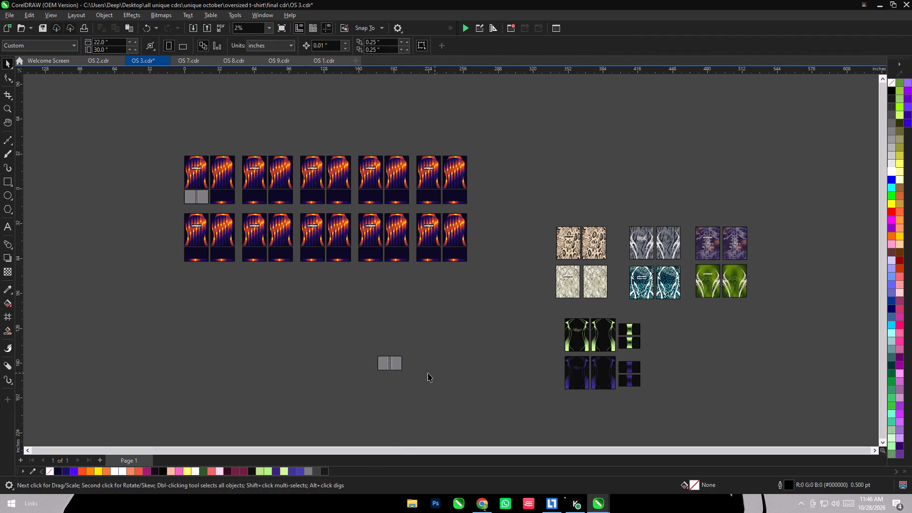
left_click(383, 362)
left_click(226, 199, "shift")
type("CT")
left_click(290, 343)
Delete the striped front and back panels covering the grey ones in the first set.
scroll(229, 204, "up", 9)
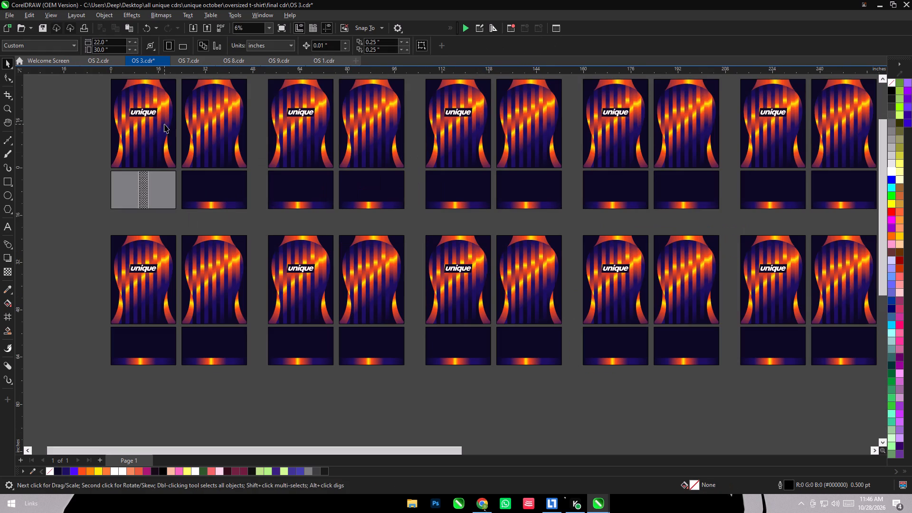
left_click(164, 124)
key("Delete")
left_click(199, 130)
key("Delete")
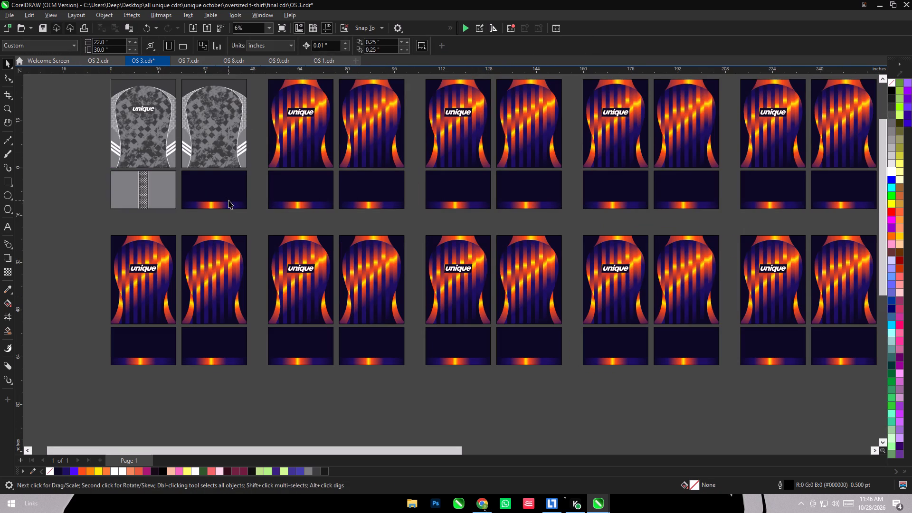
Delete the remaining striped sleeve panel covering the second grey sleeve in the first set.
left_click(228, 200)
key("Delete")
PowerClip the unique logo inside the beige leopard-print front panel.
scroll(117, 197, "down", 4)
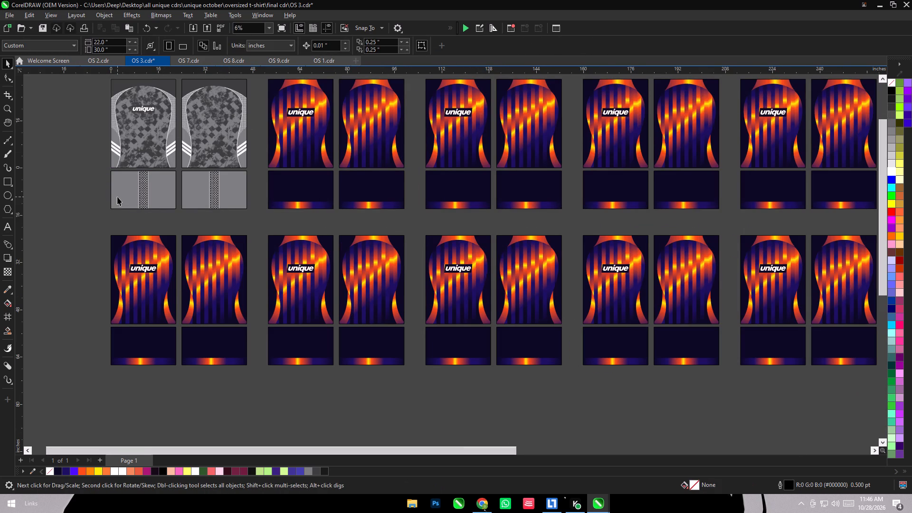
scroll(117, 197, "down", 3)
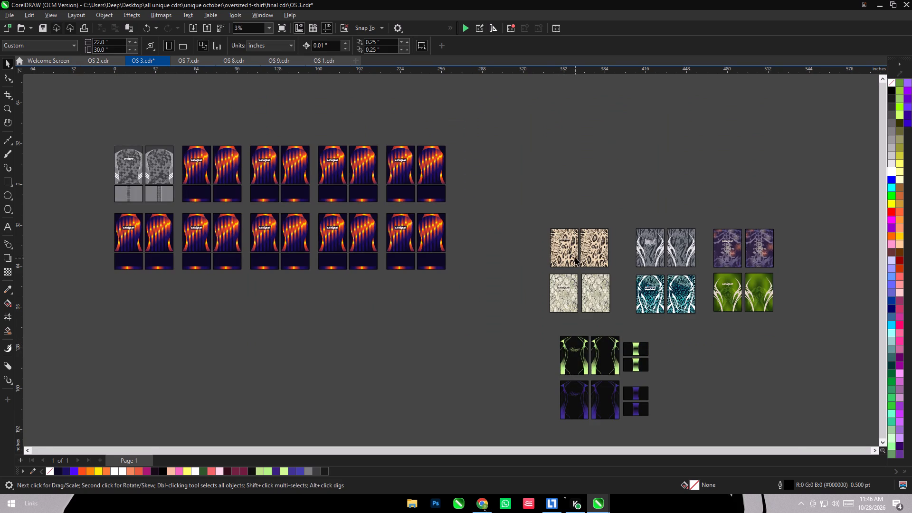
left_click_drag(536, 217, 584, 273)
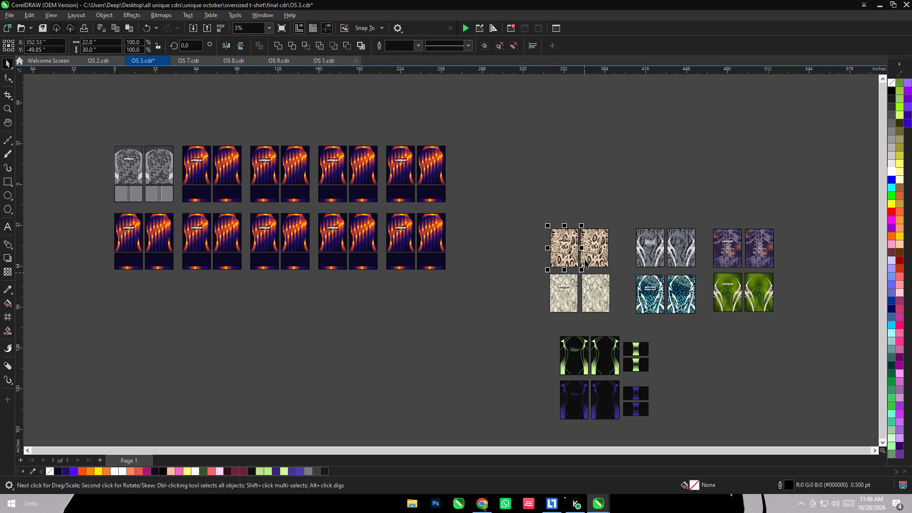
left_click(535, 265)
scroll(579, 250, "up", 12)
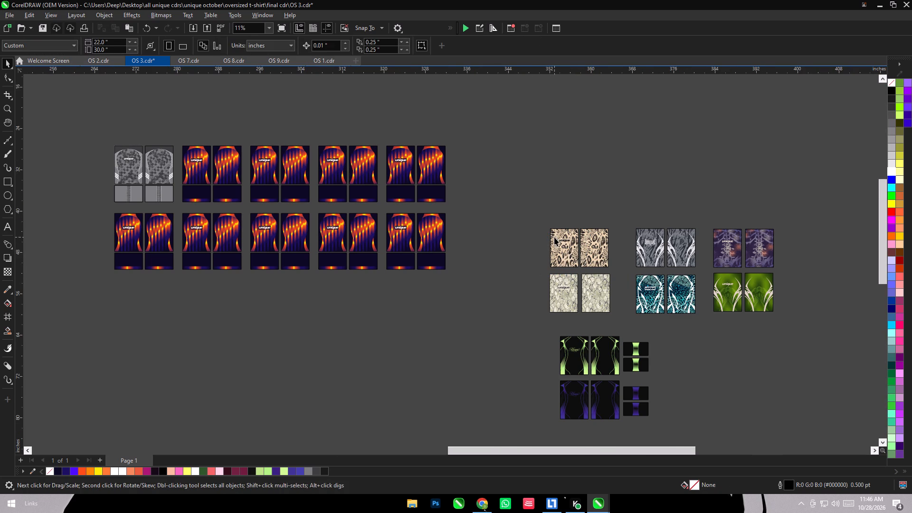
left_click_drag(457, 202, 658, 271)
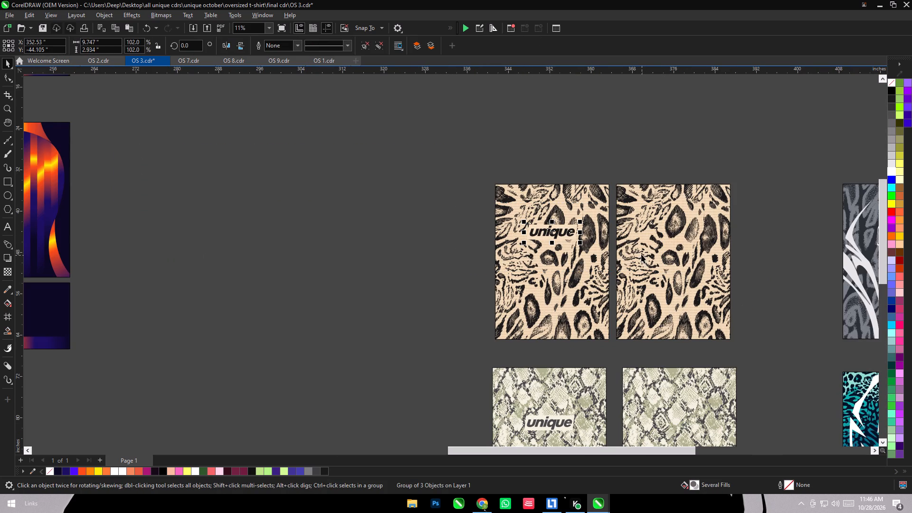
right_click(571, 232)
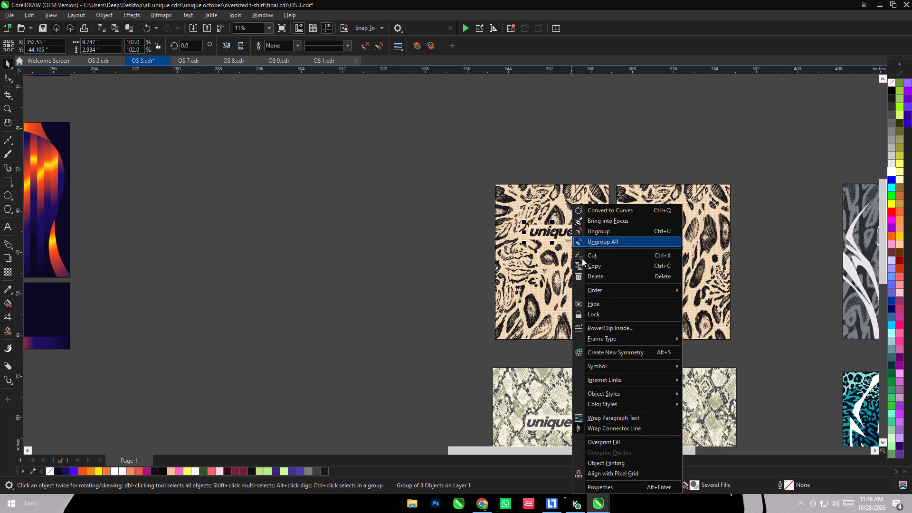
left_click(623, 328)
left_click(565, 307)
PowerClip the unique logo inside the snakeskin front panel.
scroll(333, 161, "down", 5)
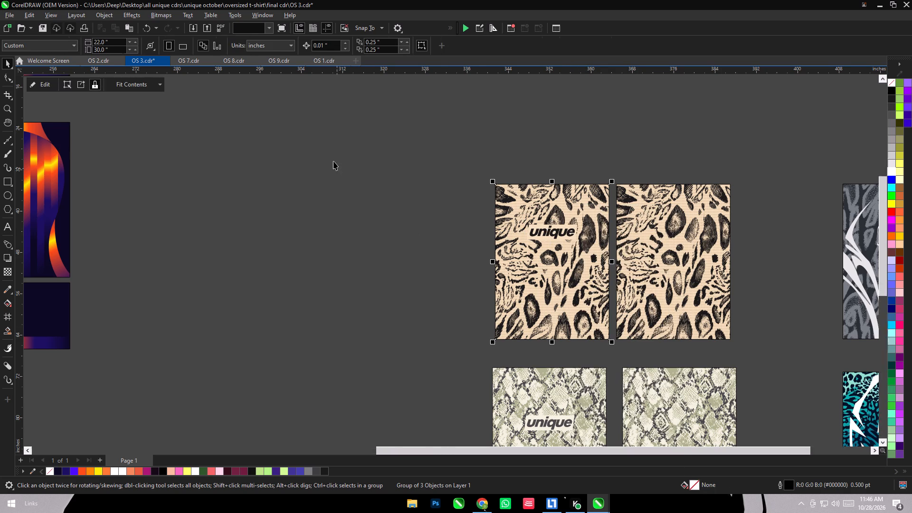
scroll(333, 161, "down", 1)
left_click_drag(364, 254, 487, 315)
scroll(431, 286, "up", 3)
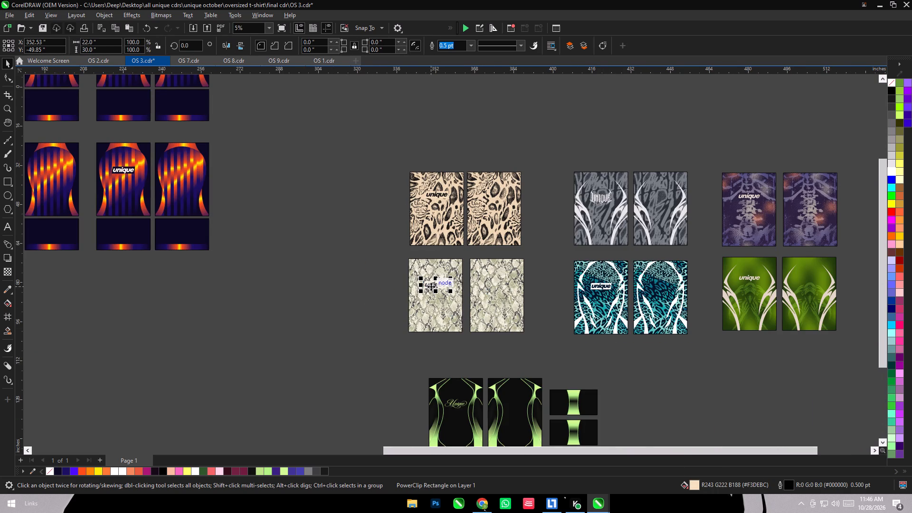
scroll(431, 286, "up", 7)
right_click(433, 285)
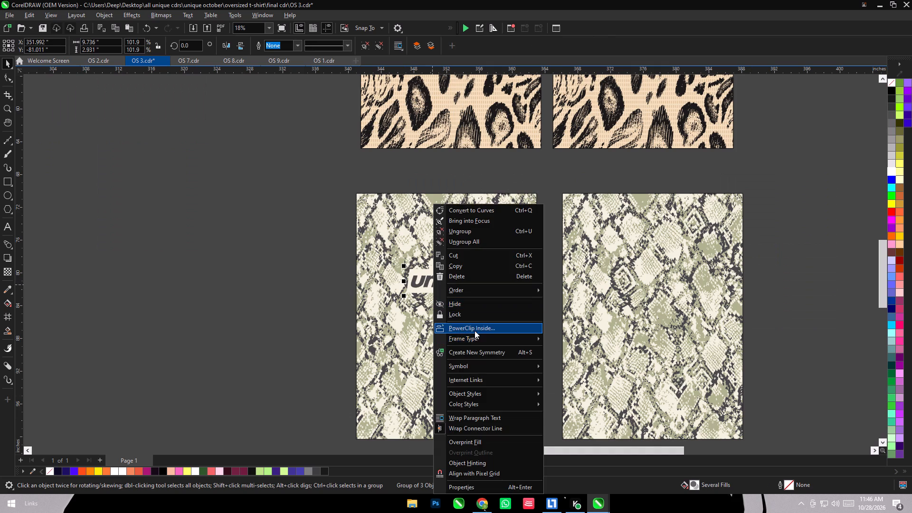
left_click(475, 330)
left_click(466, 331)
PowerClip the unique logos on the grey and teal front panels inside their own panels.
scroll(318, 300, "down", 7)
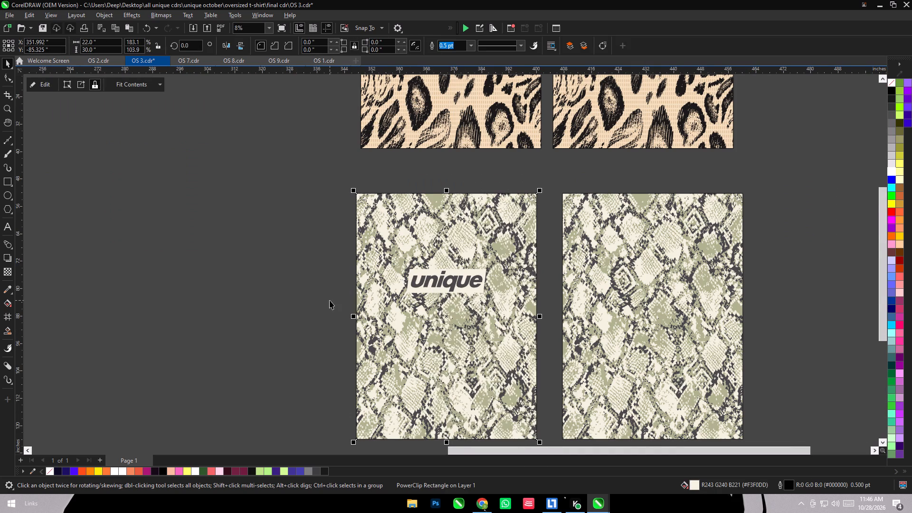
left_click_drag(533, 144, 655, 196)
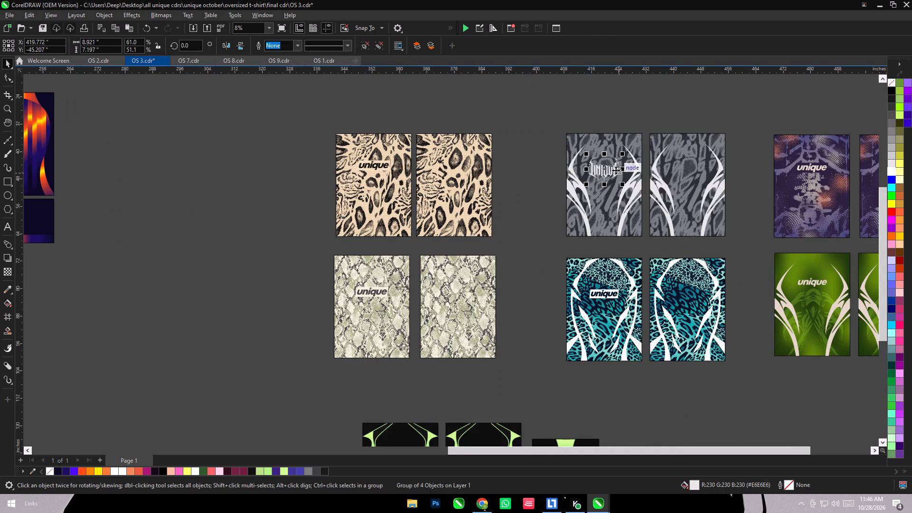
right_click(614, 170)
left_click(648, 291)
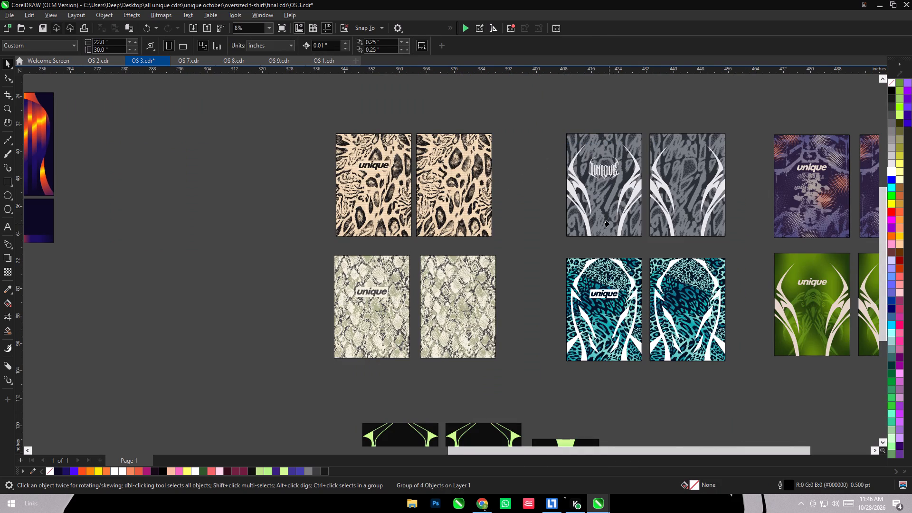
left_click(609, 224)
left_click_drag(536, 284, 666, 314)
right_click(613, 298)
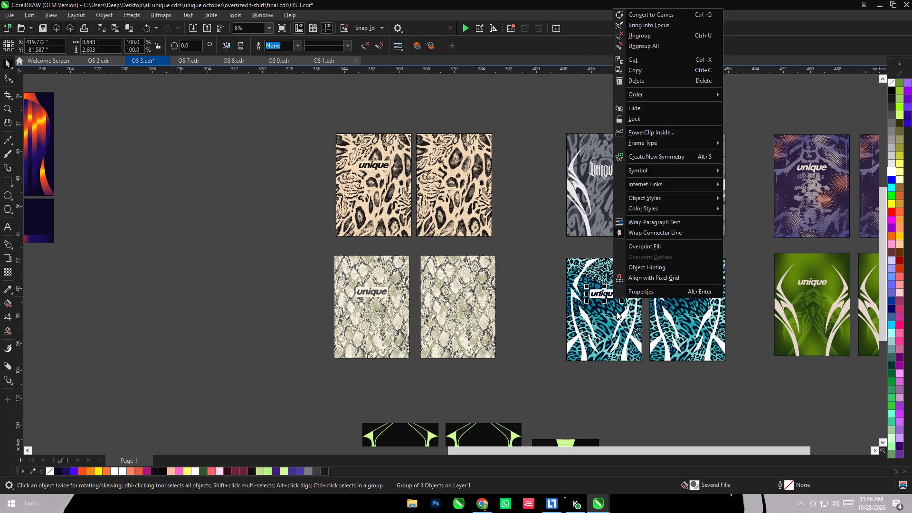
left_click(673, 134)
left_click(611, 334)
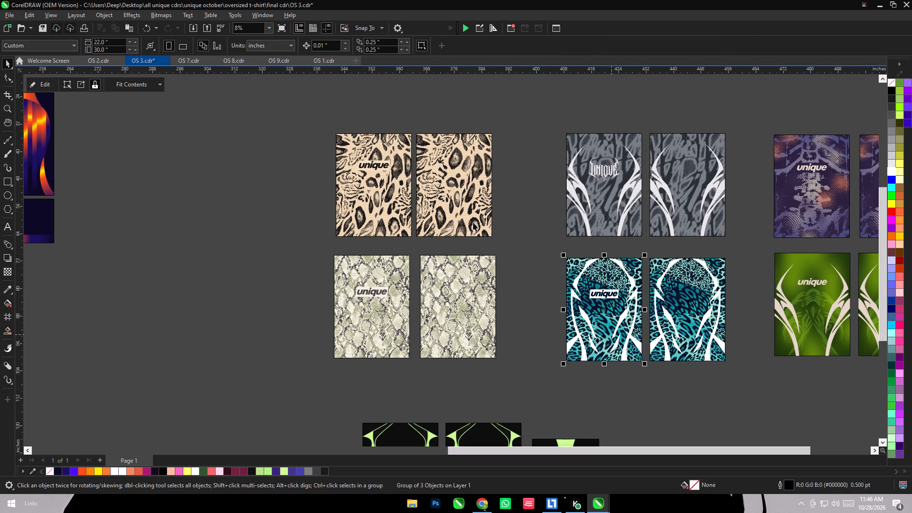
PowerClip the unique logos on the purple and green front panels inside their own panels.
scroll(447, 202, "down", 5)
left_click_drag(606, 173, 659, 198)
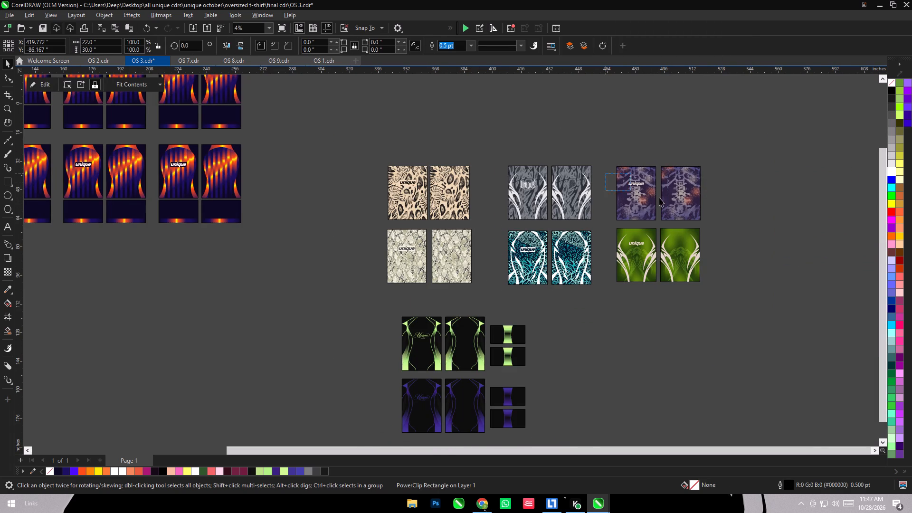
left_click_drag(659, 198, 664, 199)
scroll(636, 187, "up", 2)
right_click(639, 183)
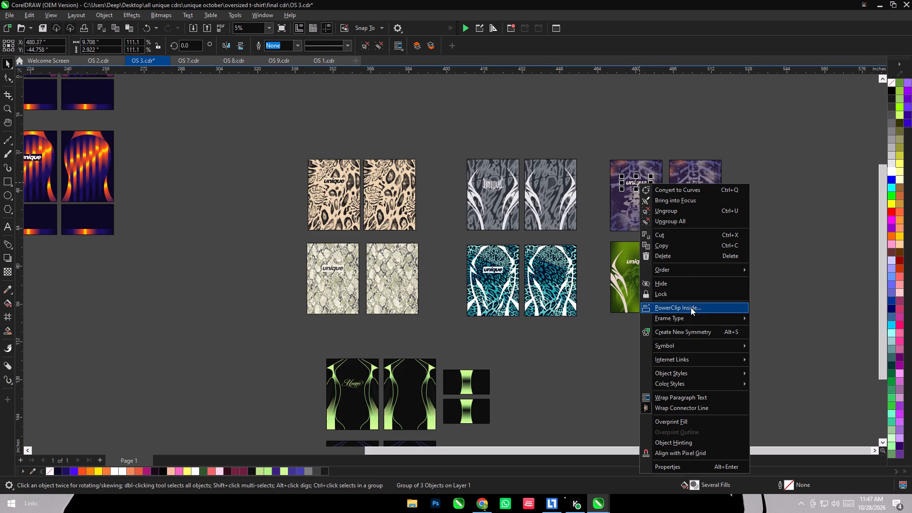
left_click(691, 307)
left_click(636, 209)
left_click_drag(586, 251, 644, 275)
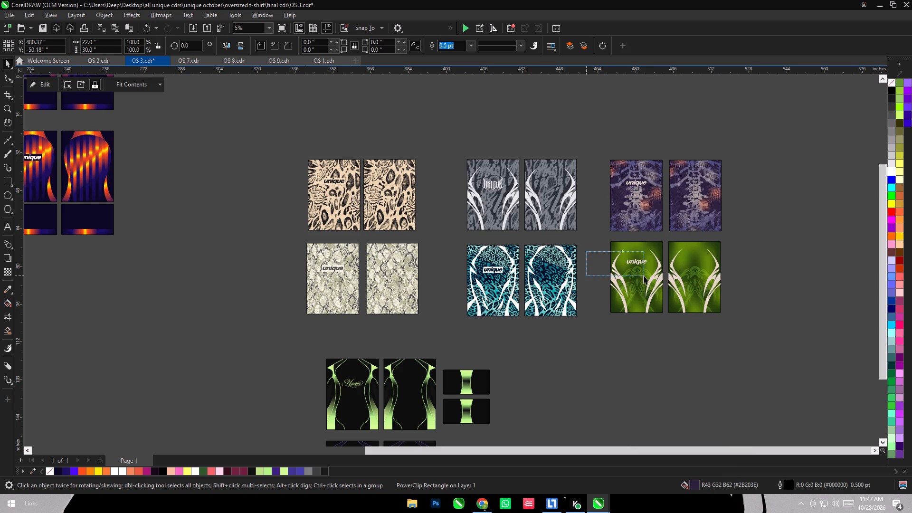
left_click_drag(644, 275, 666, 279)
right_click(643, 262)
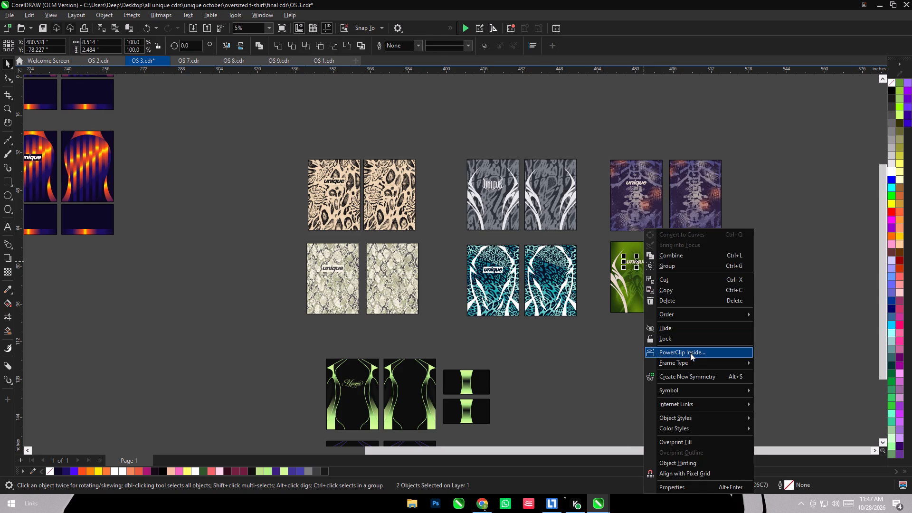
left_click(690, 353)
left_click(650, 288)
Align the beige leopard-print front and back by centre and top onto the top row's second striped front and back.
scroll(703, 318, "down", 6)
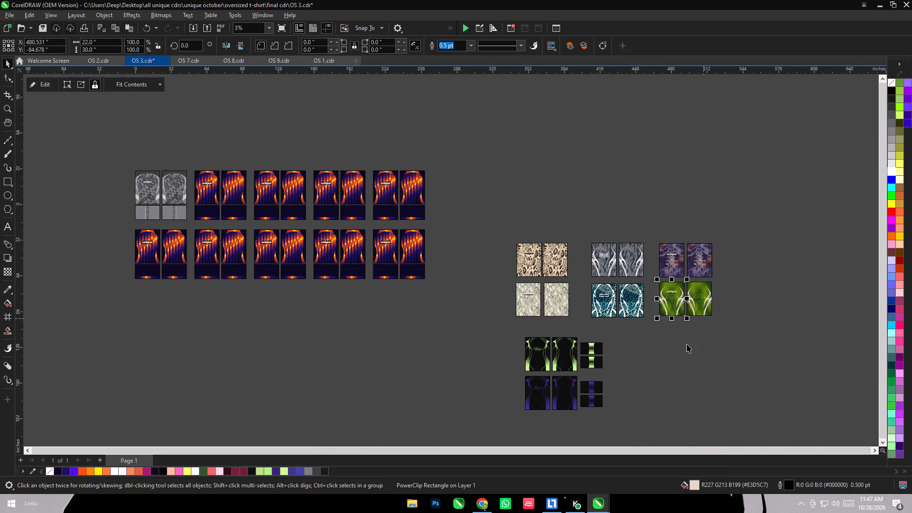
left_click(633, 381)
left_click(526, 269)
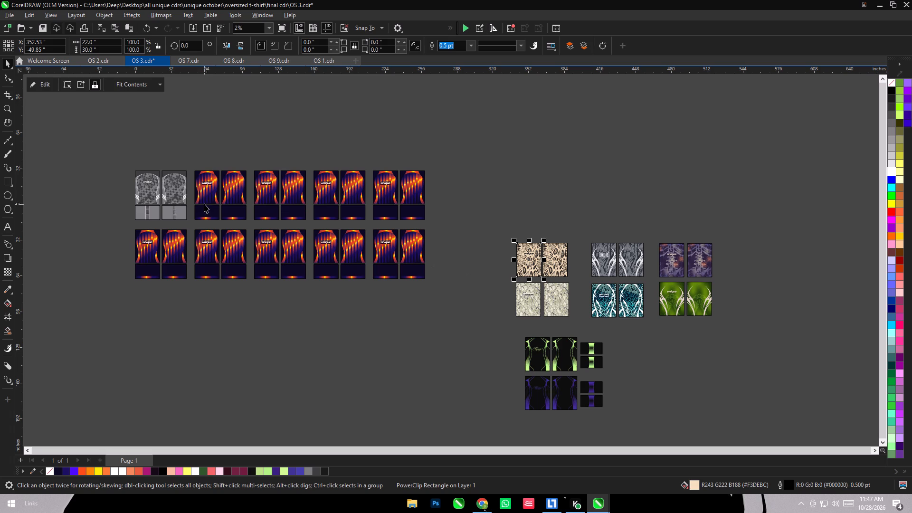
left_click(206, 200, "shift")
type("CT")
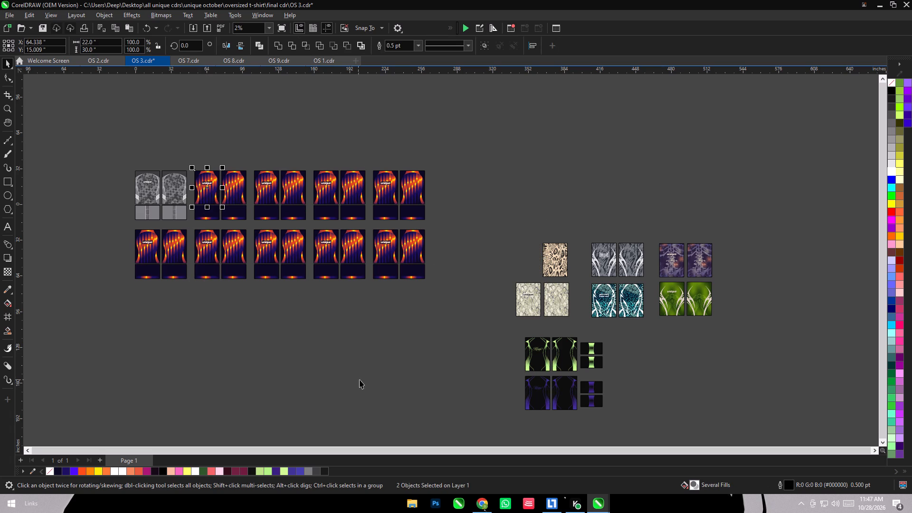
left_click(359, 380)
left_click(558, 265)
left_click(232, 191, "shift")
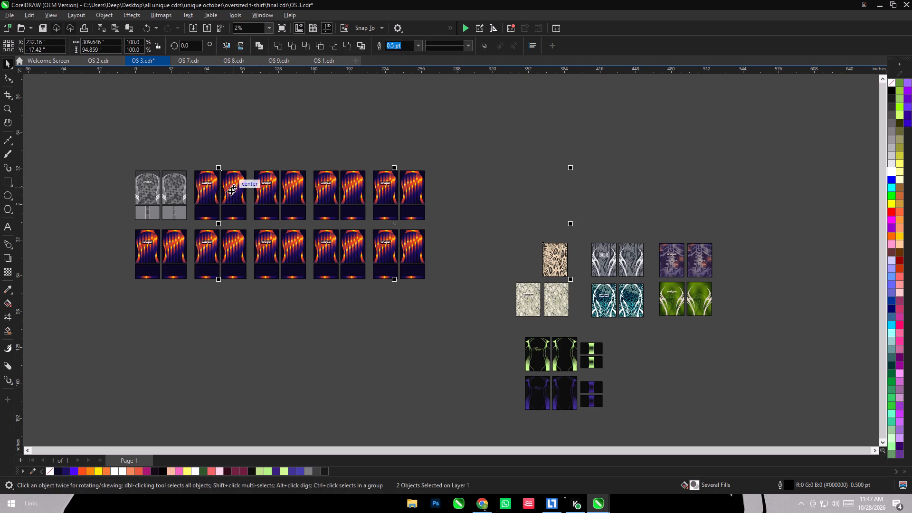
type("CT")
left_click(350, 346)
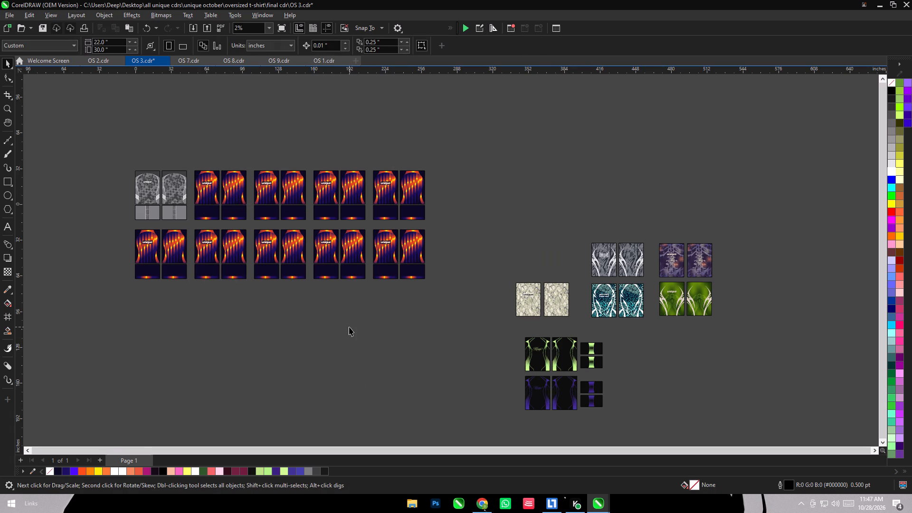
left_click(349, 327)
Align the snakeskin front and back by centre and top onto the top row's third striped front and back.
left_click(513, 304)
left_click(523, 306)
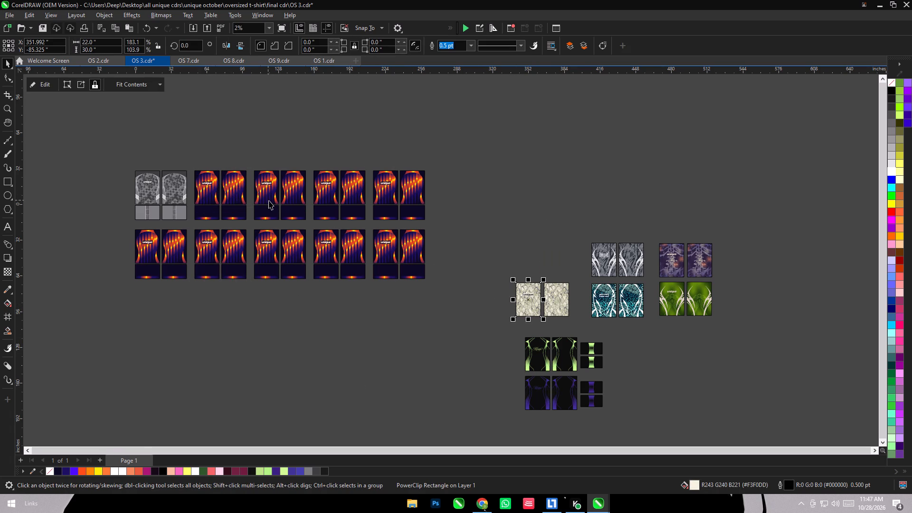
left_click(269, 200, "shift")
type("CT")
left_click(344, 338)
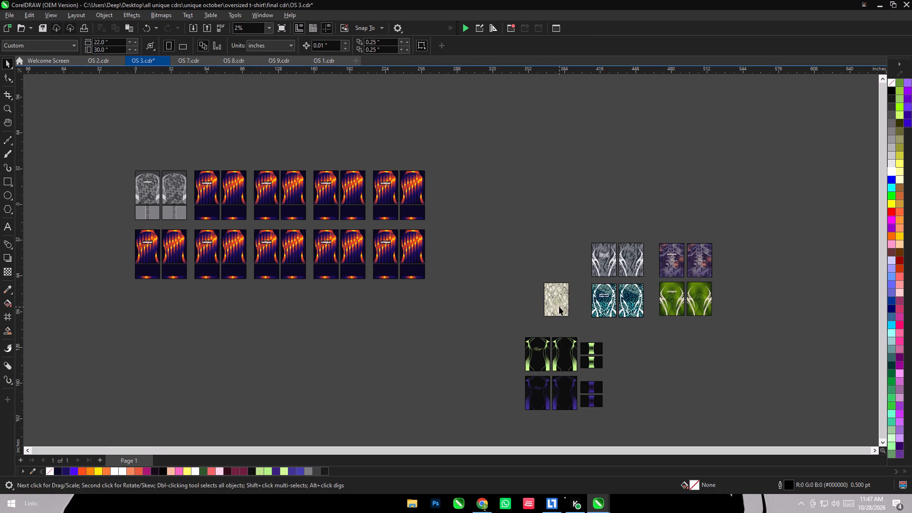
left_click(559, 306)
left_click(293, 196, "shift")
type("CT")
left_click(359, 360)
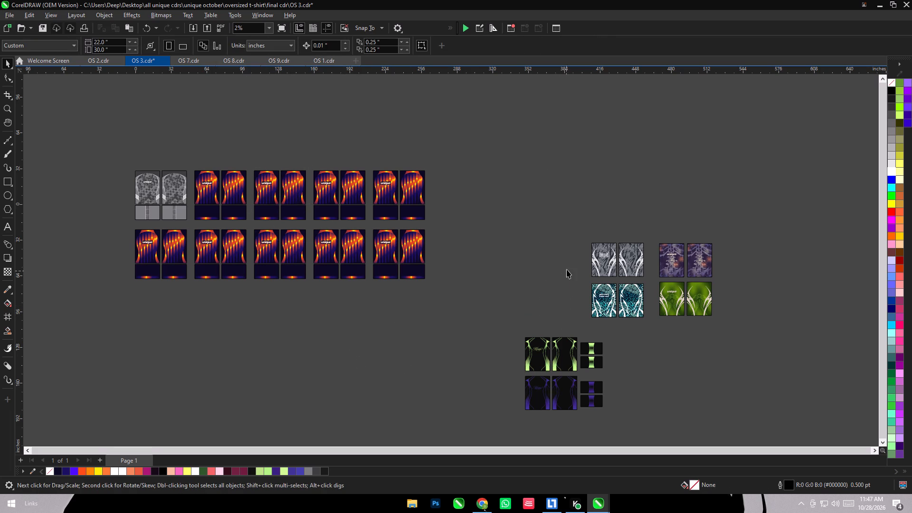
Align the grey front and back with white flame shapes by centre and top onto the top row's fourth striped set.
left_click(613, 270)
left_click(322, 196, "shift")
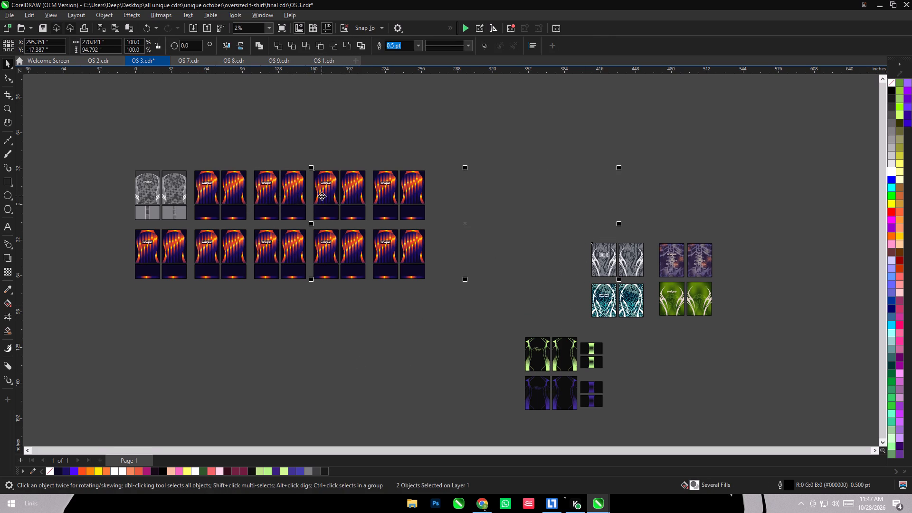
key("c")
key("t")
left_click(364, 356)
left_click(631, 270)
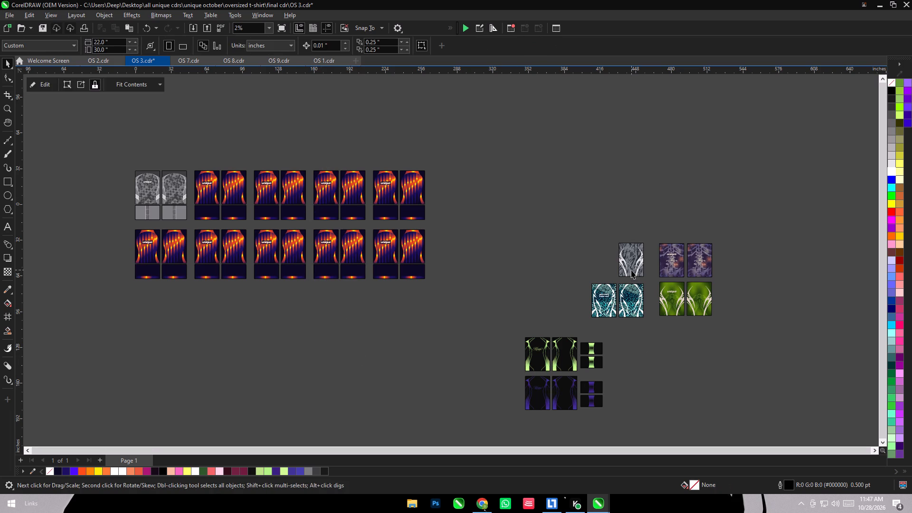
left_click(350, 199, "shift")
type("CT")
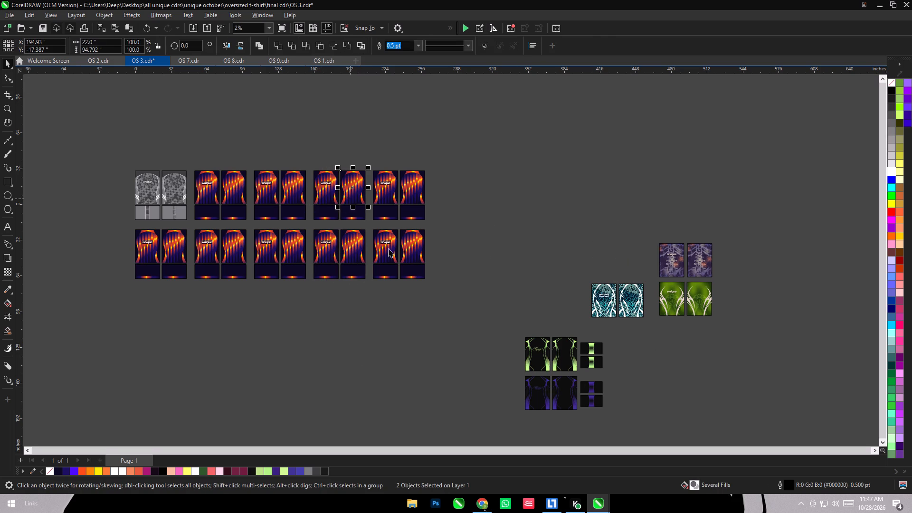
left_click(428, 337)
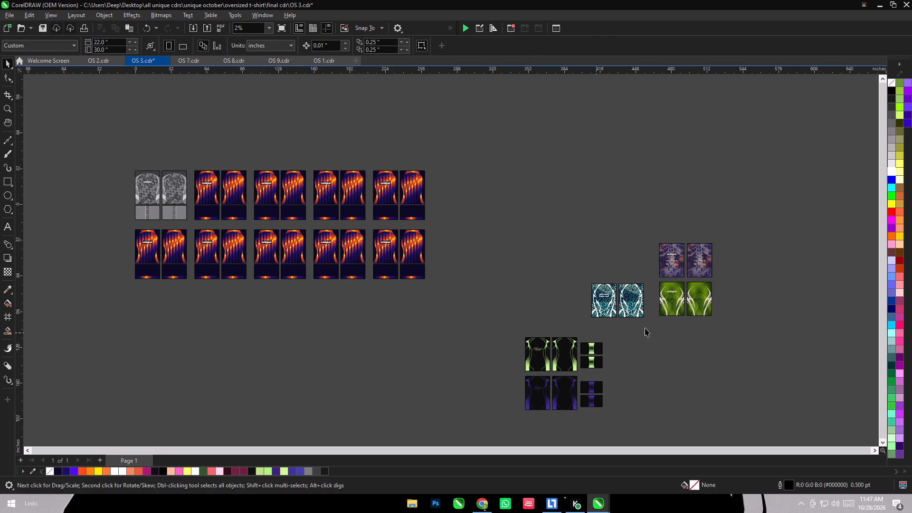
Align the teal leopard-print front and back by centre and top onto the top row's fifth striped front and back.
left_click(595, 310)
left_click(392, 200, "shift")
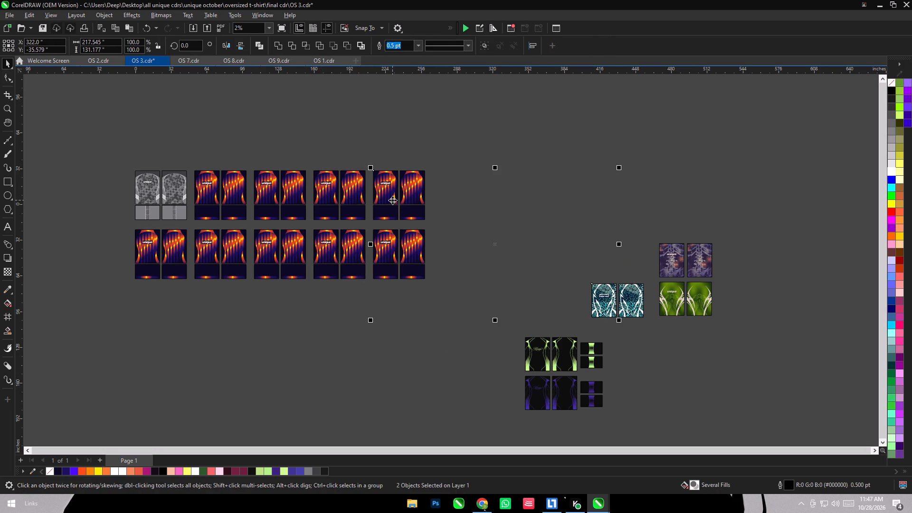
type("CT")
left_click(393, 373)
left_click(636, 301)
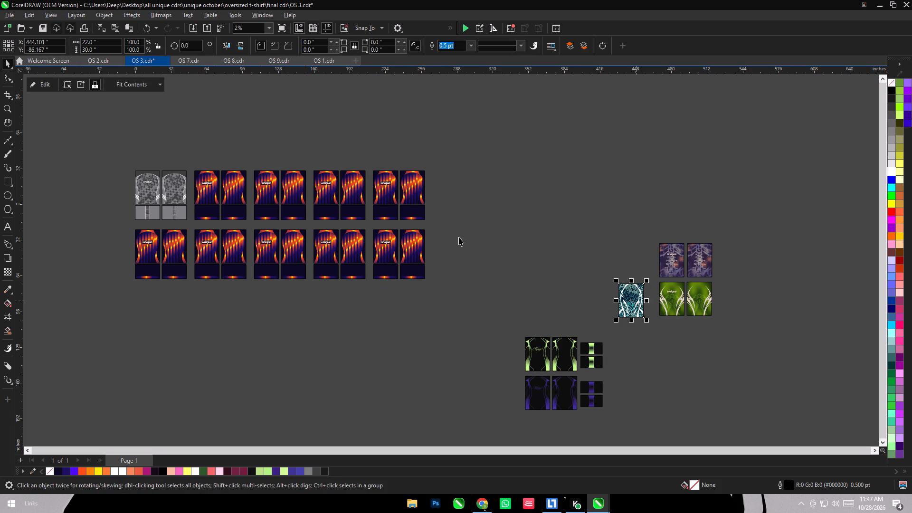
left_click(407, 198, "shift")
key("c")
key("t")
left_click(443, 332)
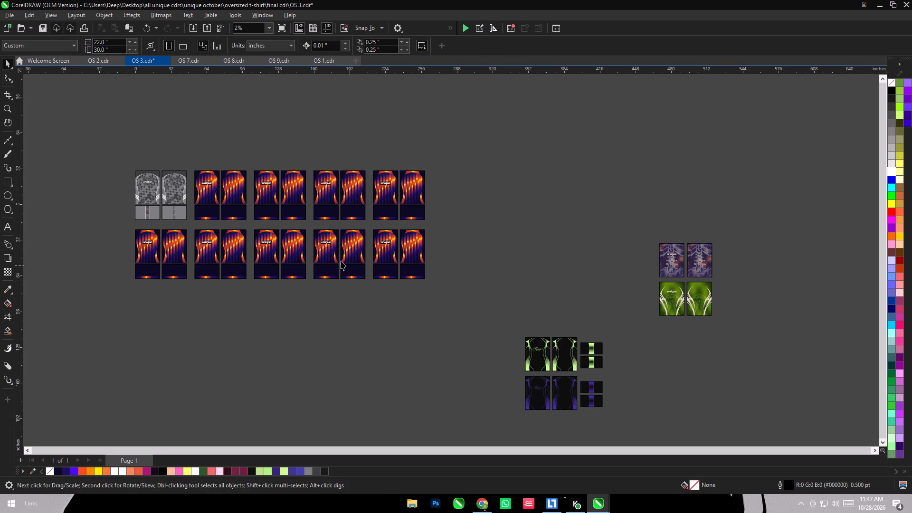
Delete the striped front and back panels covering the beige leopard-print and snakeskin ones in the top row's second and third sets.
left_click(214, 202)
key("Delete")
left_click(231, 195)
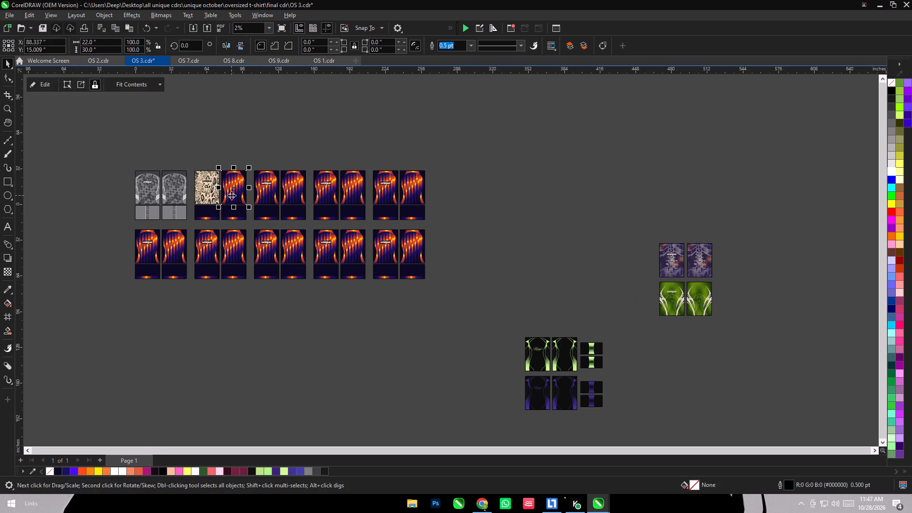
key("Delete")
left_click(264, 196)
key("Delete")
left_click(285, 195)
key("Delete")
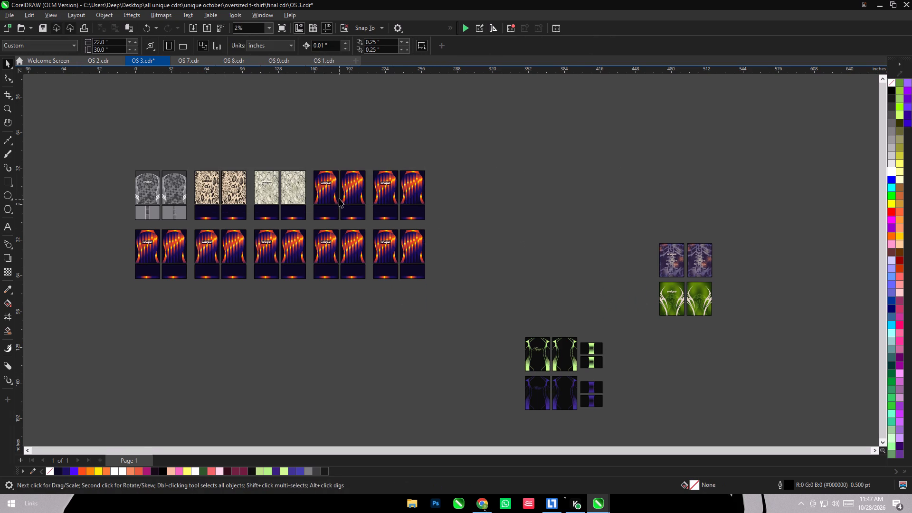
Delete the striped front and back panels covering the grey flame-shape and teal leopard-print ones in the top row's fourth and fifth sets.
left_click(331, 199)
key("Delete")
left_click(351, 199)
key("Delete")
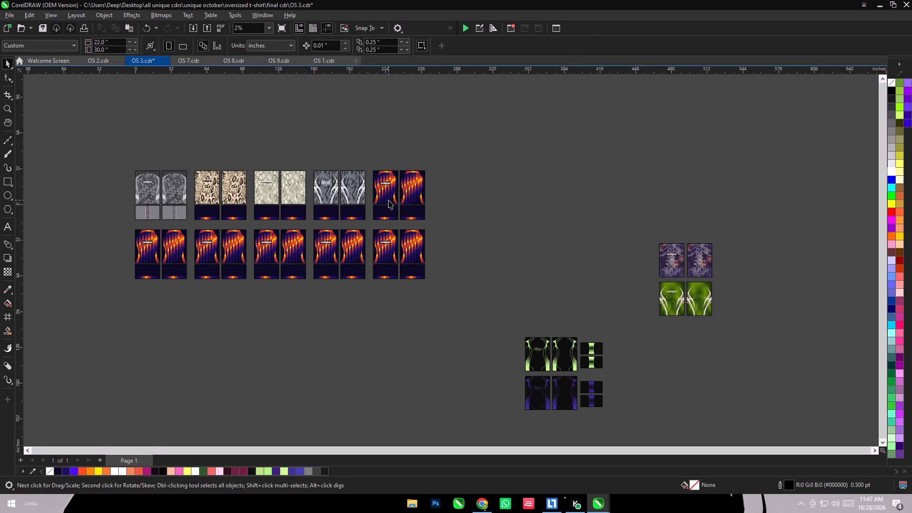
left_click(389, 200)
key("Delete")
left_click(411, 200)
key("Delete")
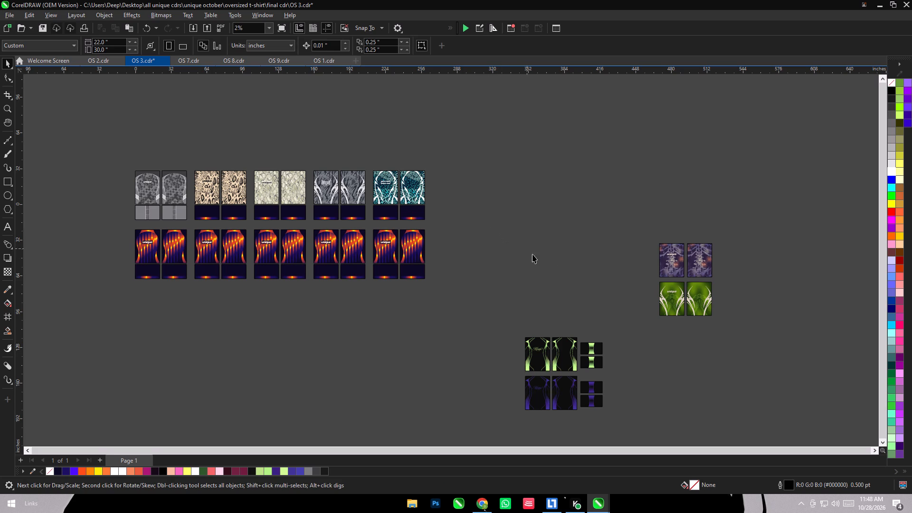
Align the purple skeleton-print front and back by centre and top onto the bottom row's first striped front and back.
left_click(673, 265)
left_click(149, 254, "shift")
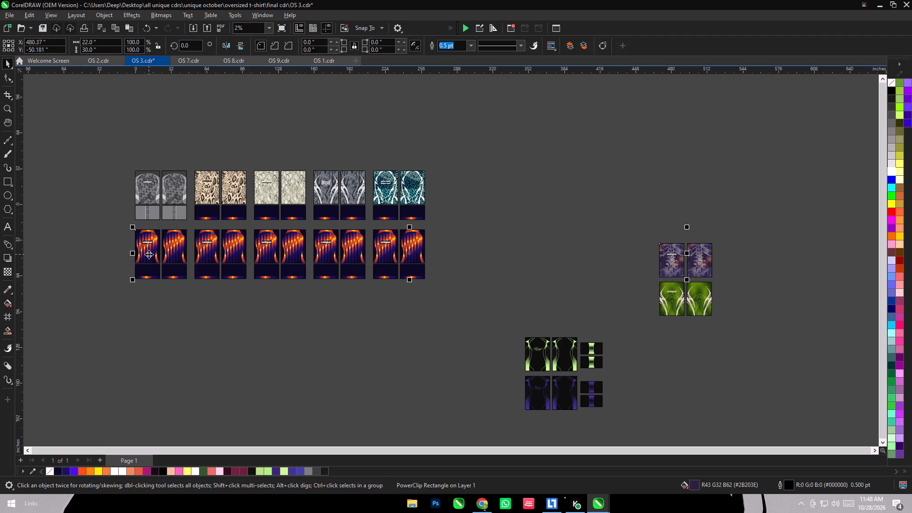
type("CT")
left_click(253, 358)
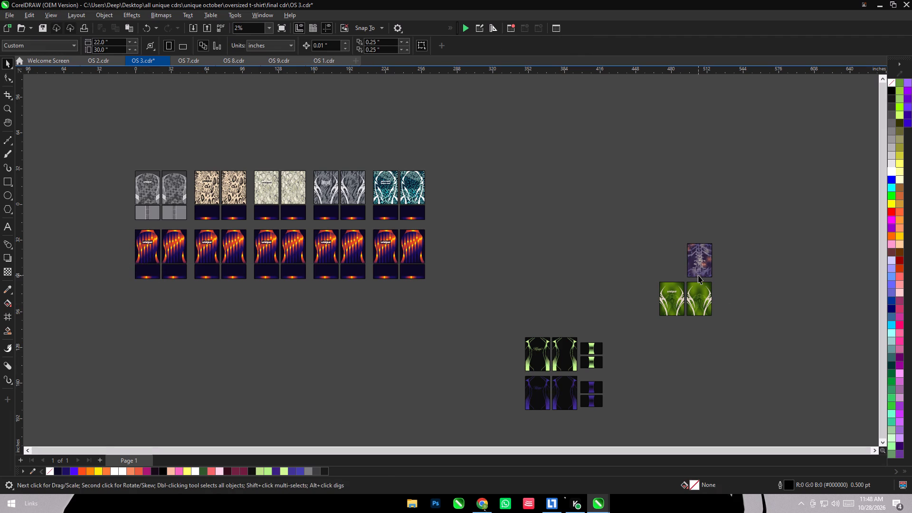
left_click(698, 275)
left_click(174, 251, "shift")
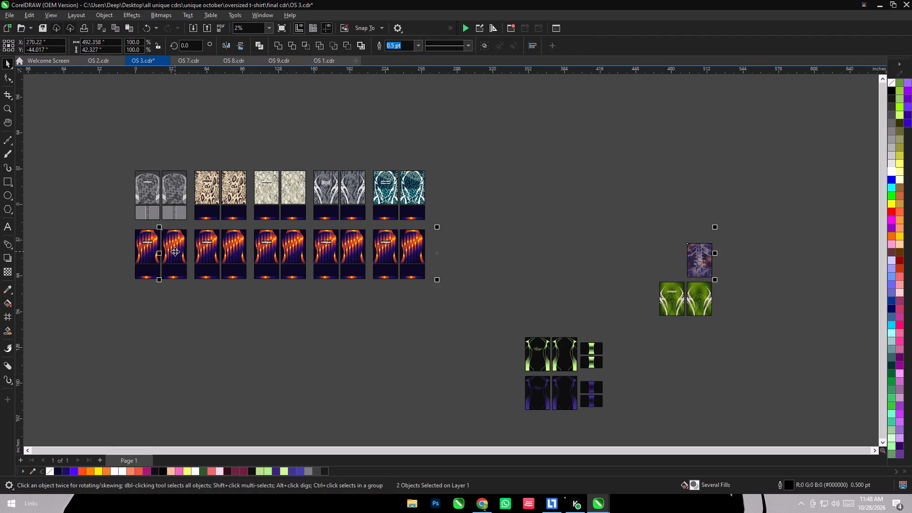
key("c")
key("t")
left_click(226, 342)
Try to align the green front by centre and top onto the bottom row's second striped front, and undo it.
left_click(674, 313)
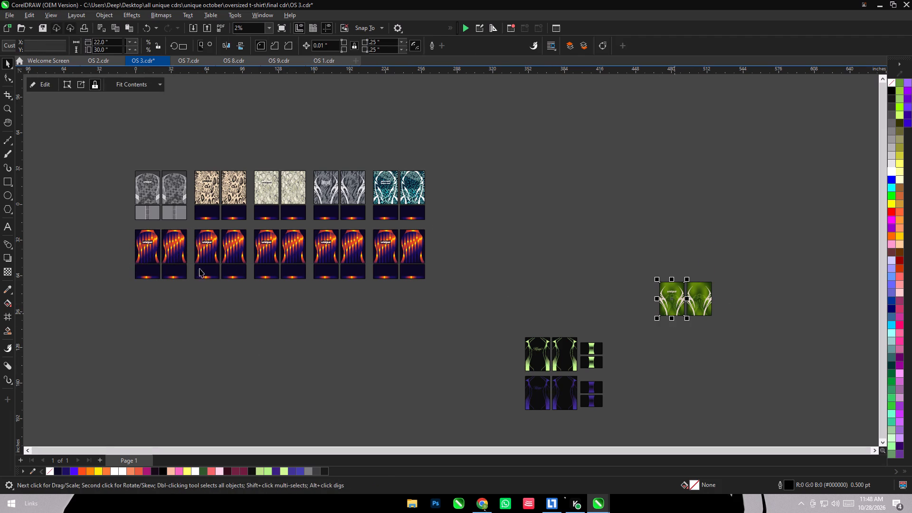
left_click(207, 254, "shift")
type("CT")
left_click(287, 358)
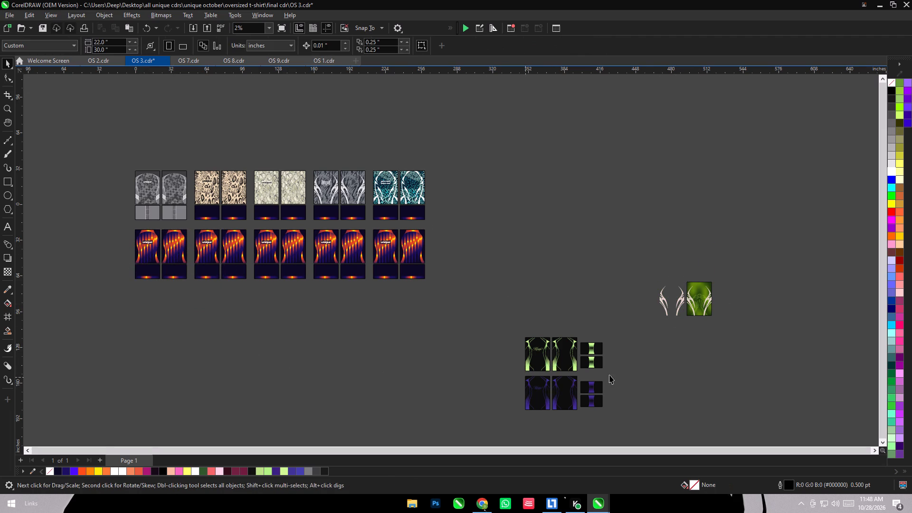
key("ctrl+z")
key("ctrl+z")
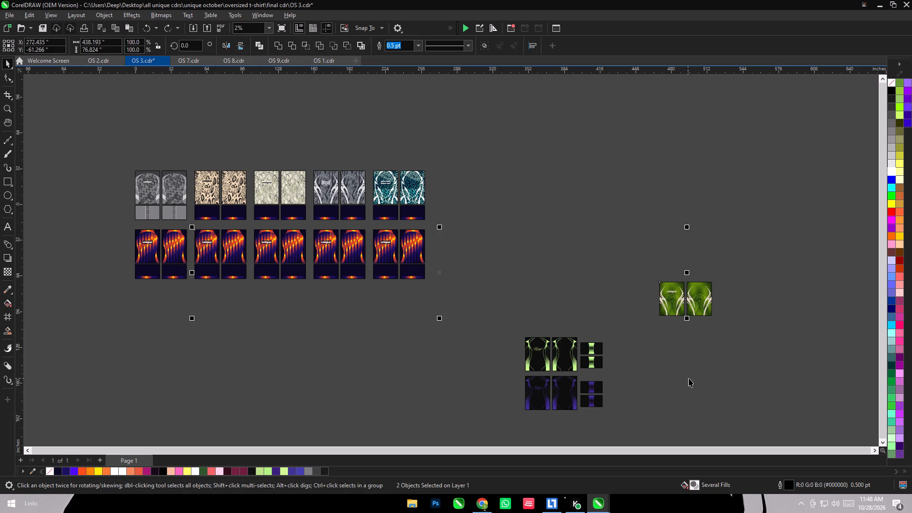
PowerClip the loose group of off-white flame shapes inside the green front panel.
left_click(693, 384)
scroll(676, 307, "up", 14)
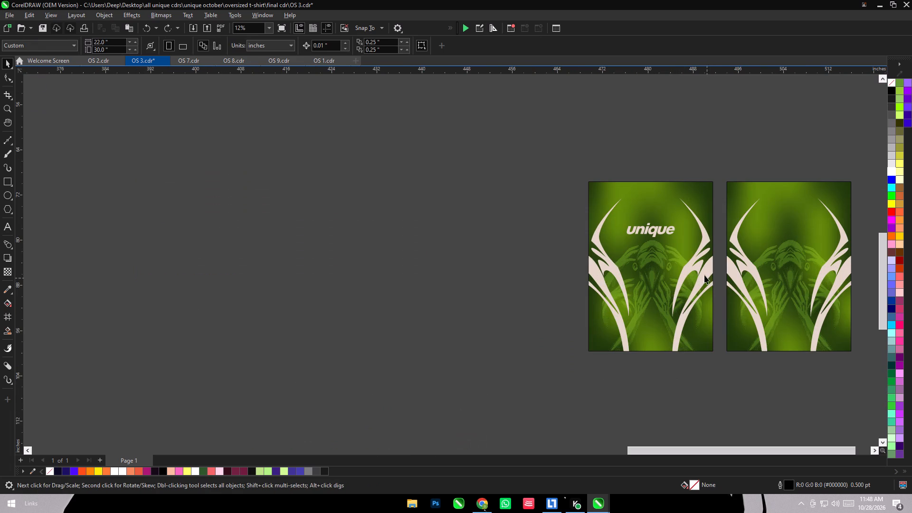
left_click(703, 272)
left_click_drag(703, 272, 666, 279)
key("ctrl+z")
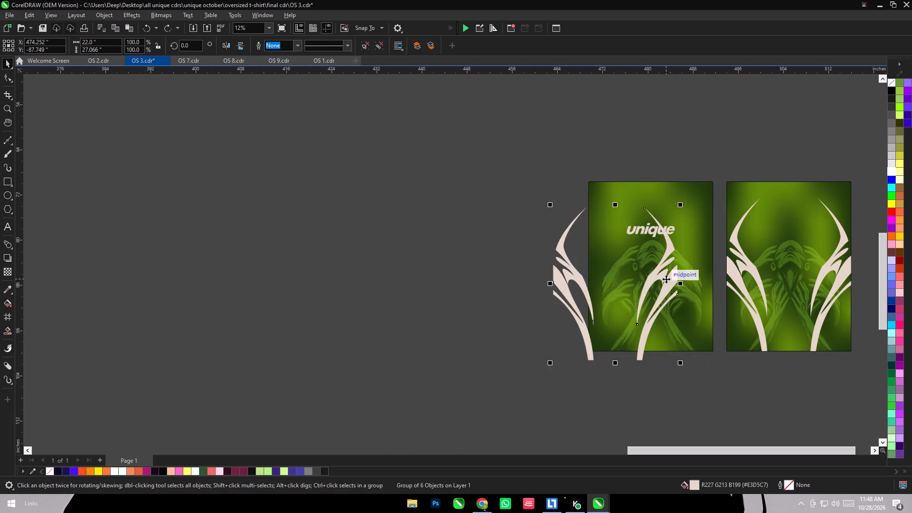
right_click(707, 276)
left_click(751, 325)
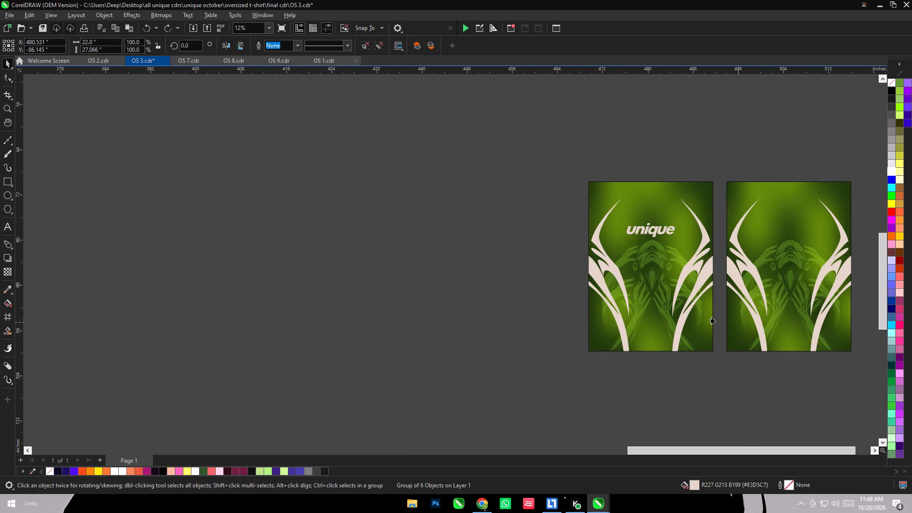
left_click(669, 308)
left_click(682, 407)
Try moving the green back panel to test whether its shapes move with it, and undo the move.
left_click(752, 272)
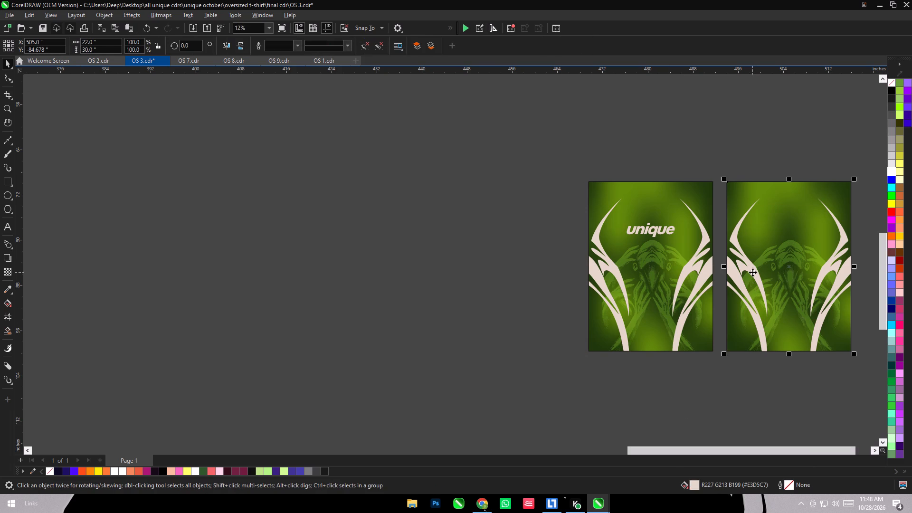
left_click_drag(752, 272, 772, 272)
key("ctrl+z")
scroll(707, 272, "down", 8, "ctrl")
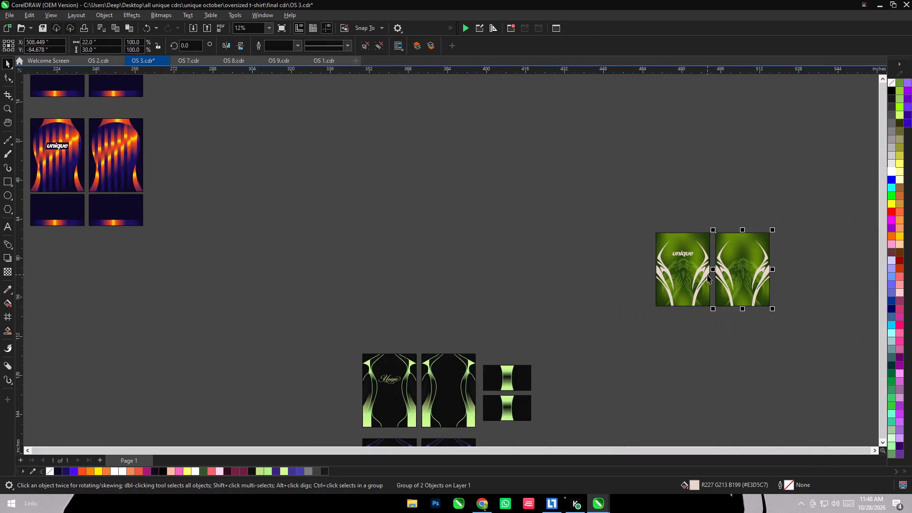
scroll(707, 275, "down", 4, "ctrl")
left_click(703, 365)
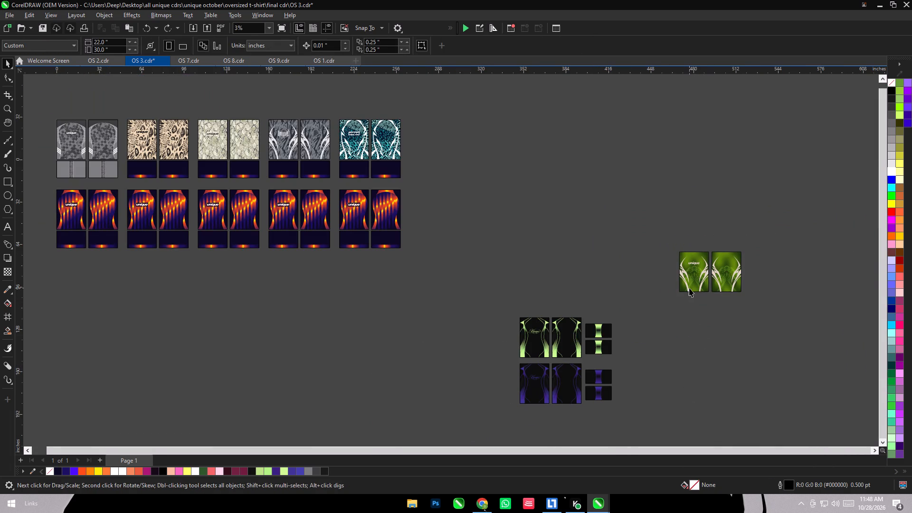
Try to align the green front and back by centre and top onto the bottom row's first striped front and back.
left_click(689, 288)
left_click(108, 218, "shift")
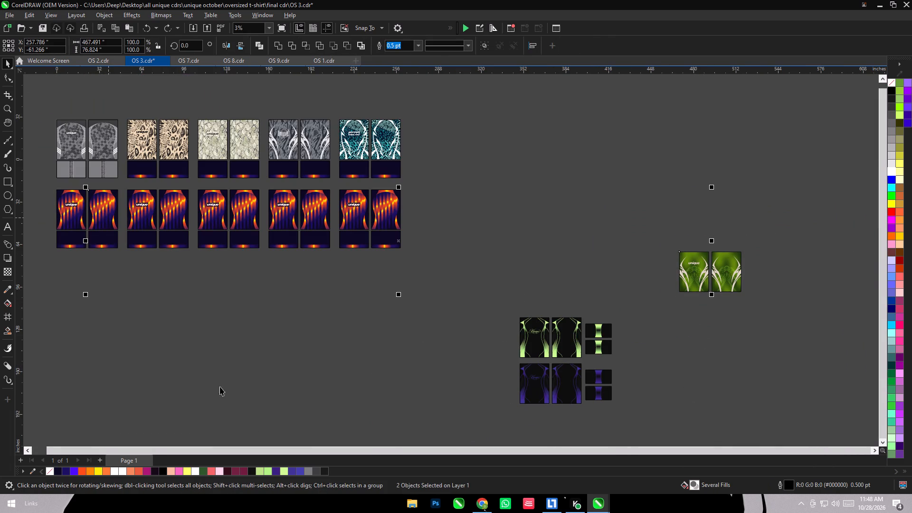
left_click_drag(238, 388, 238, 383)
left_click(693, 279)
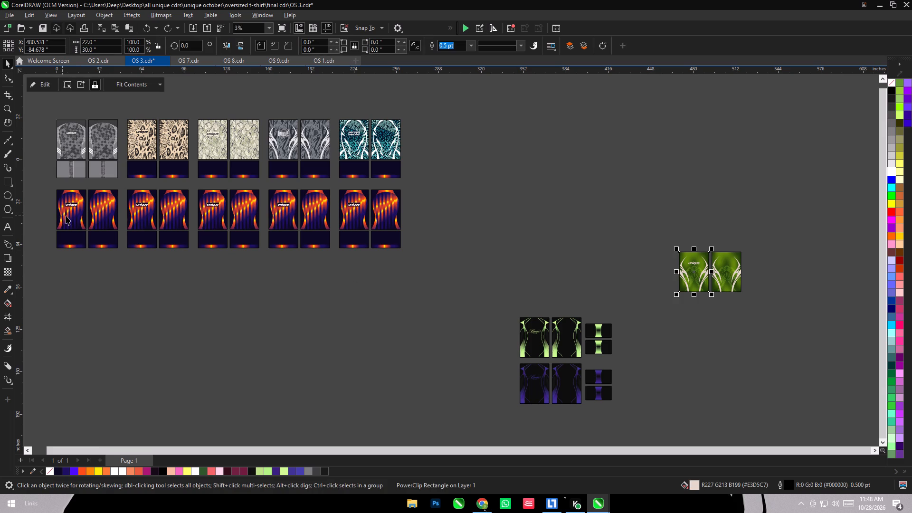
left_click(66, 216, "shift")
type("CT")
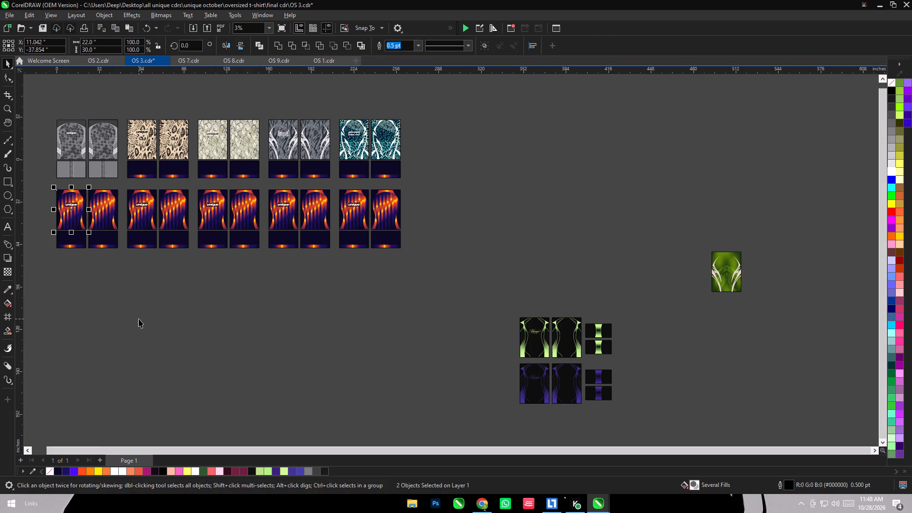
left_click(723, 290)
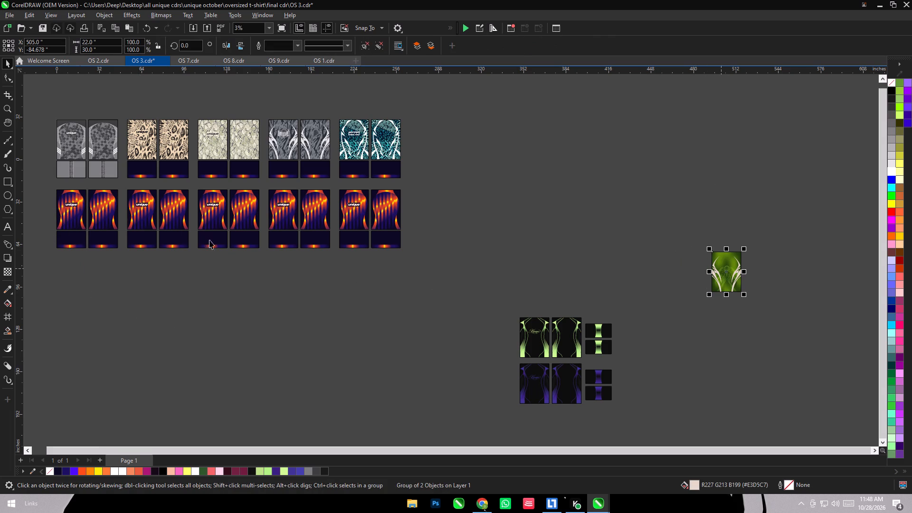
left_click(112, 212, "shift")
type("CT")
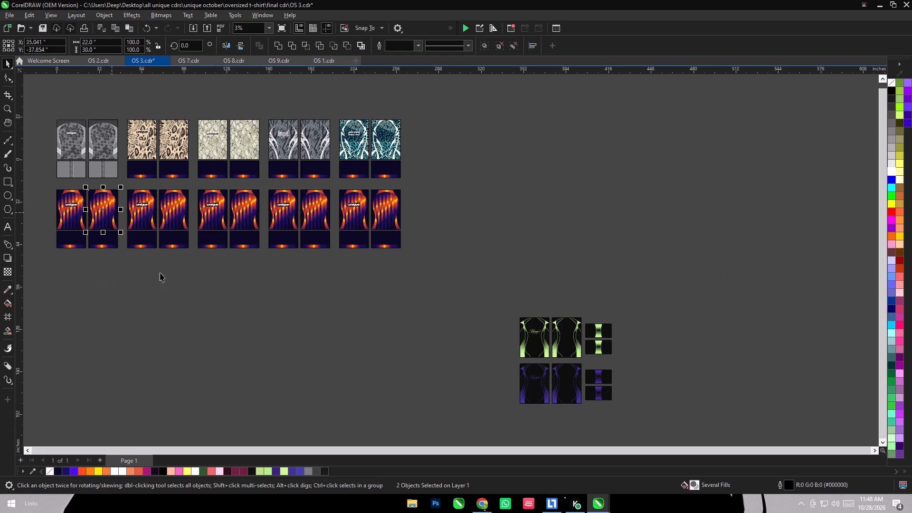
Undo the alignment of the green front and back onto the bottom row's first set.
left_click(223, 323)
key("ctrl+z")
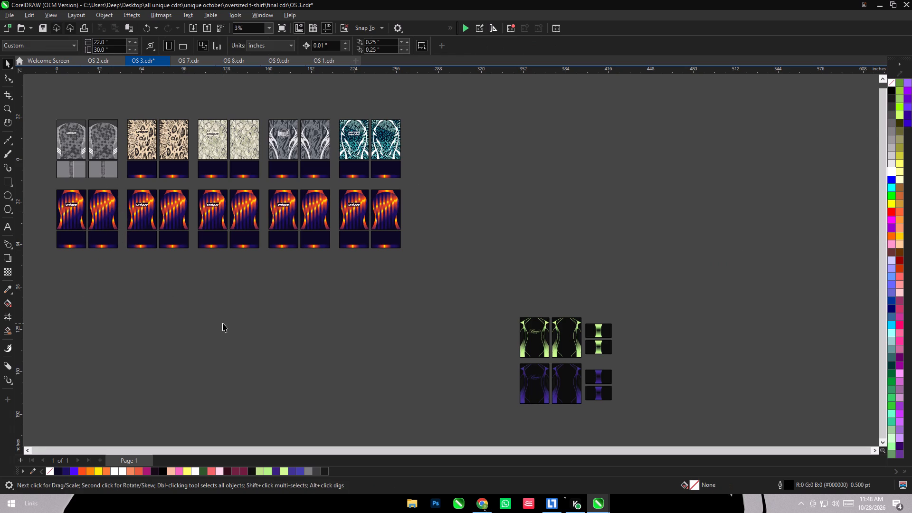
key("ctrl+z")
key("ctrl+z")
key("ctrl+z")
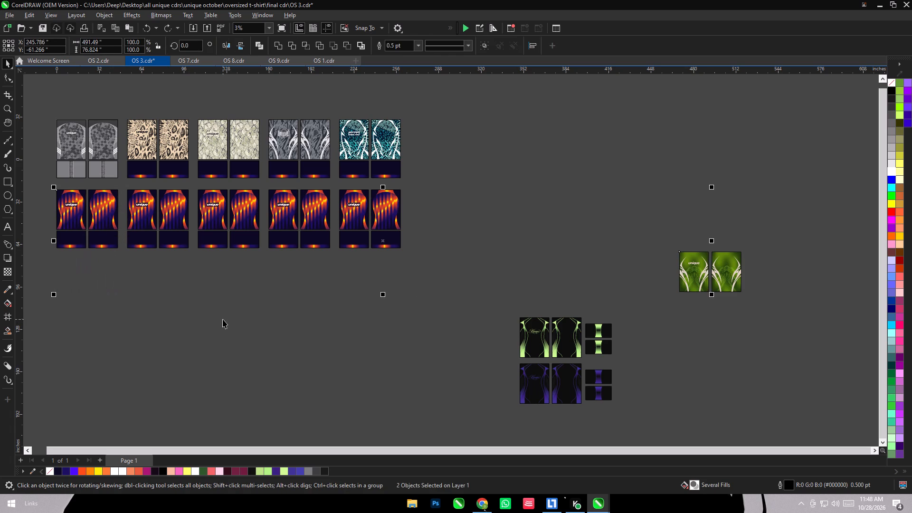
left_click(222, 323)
Delete the striped front and back covering the purple skeleton-print panels in the bottom row's first set.
left_click(80, 222)
key("Delete")
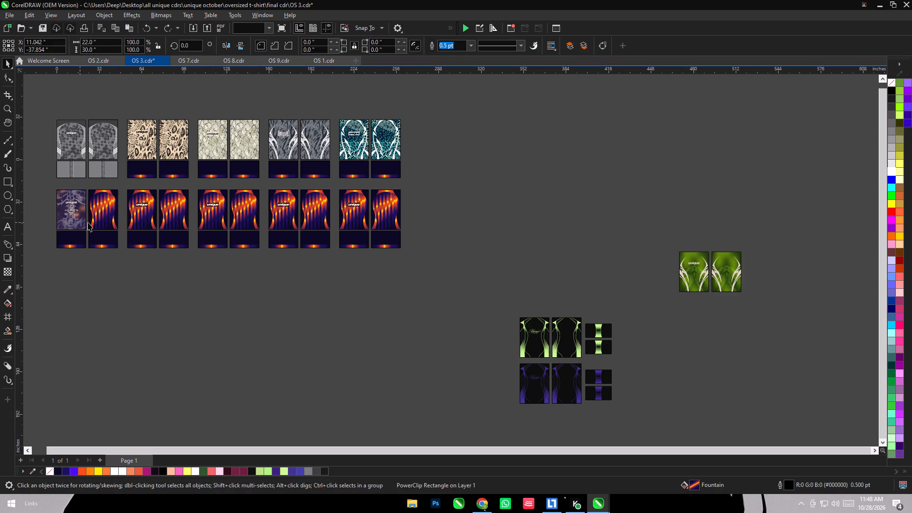
left_click(107, 220)
key("Delete")
left_click(257, 347)
Align the green front and back by centre and top onto the bottom row's second striped front and back.
left_click(684, 286)
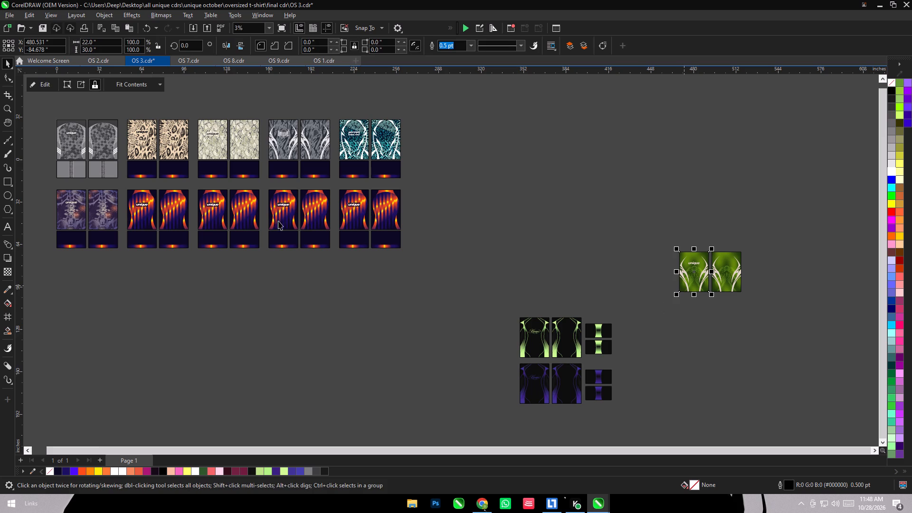
left_click(151, 220, "shift")
type("CT")
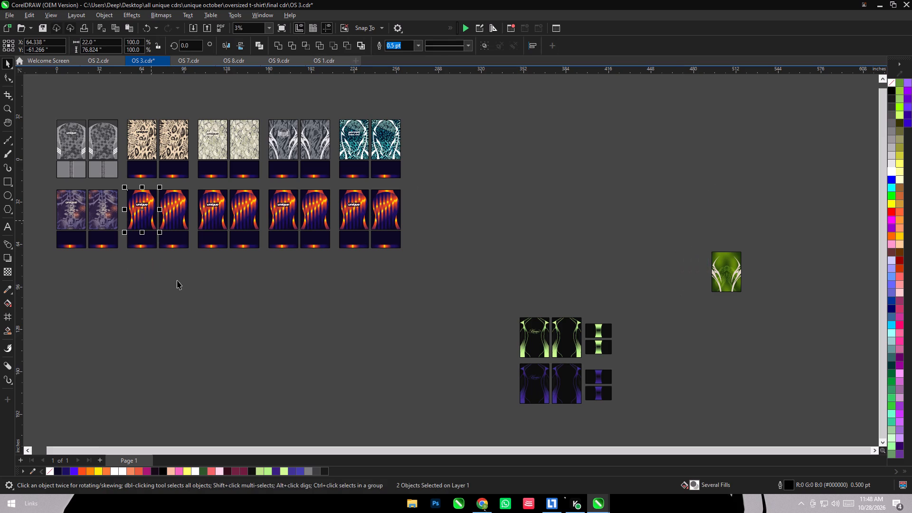
left_click(211, 316)
left_click(726, 273)
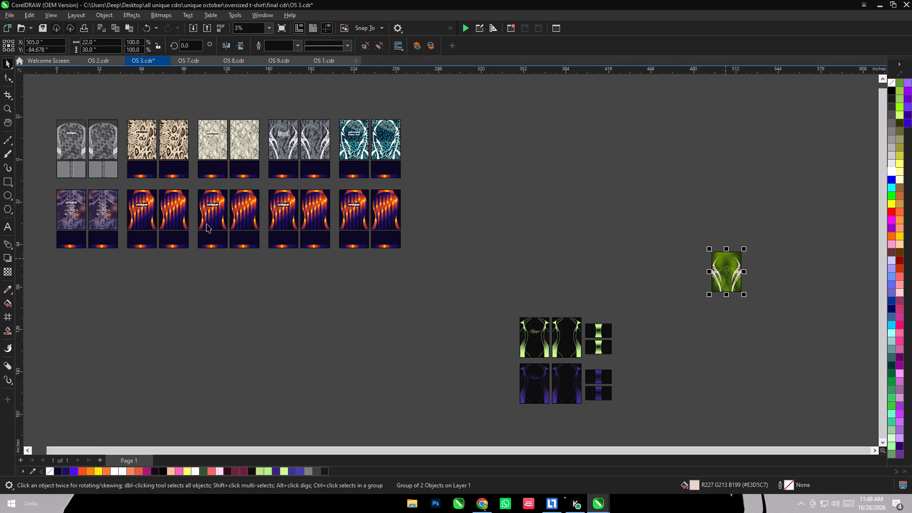
left_click(180, 222, "shift")
type("CT")
left_click(200, 309)
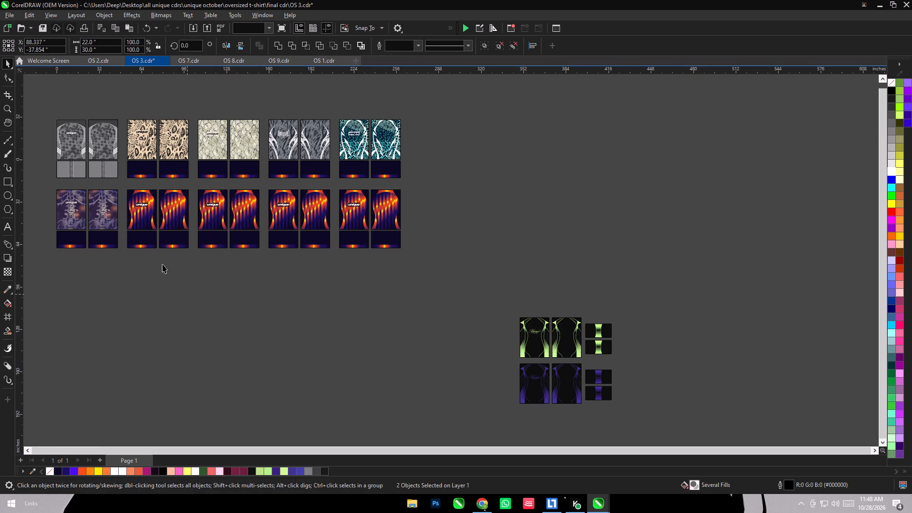
Delete the striped front and back covering the green panels in the bottom row's second set.
left_click(130, 218)
key("Delete")
left_click(167, 210)
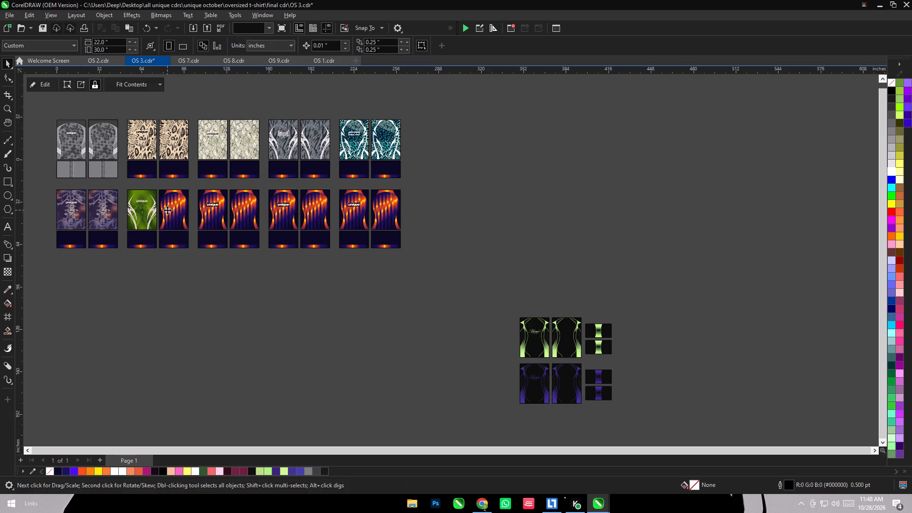
key("Delete")
left_click(296, 320)
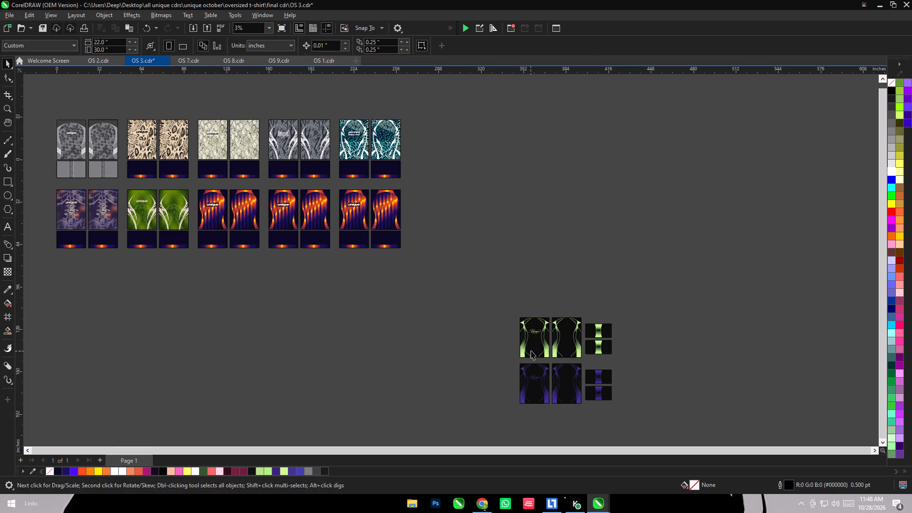
Save the OS 3.cdr document.
key("ctrl+s")
PowerClip a copy of the beige leopard-print back inside the sleeve below the front in the top row's second set.
scroll(157, 132, "up", 8)
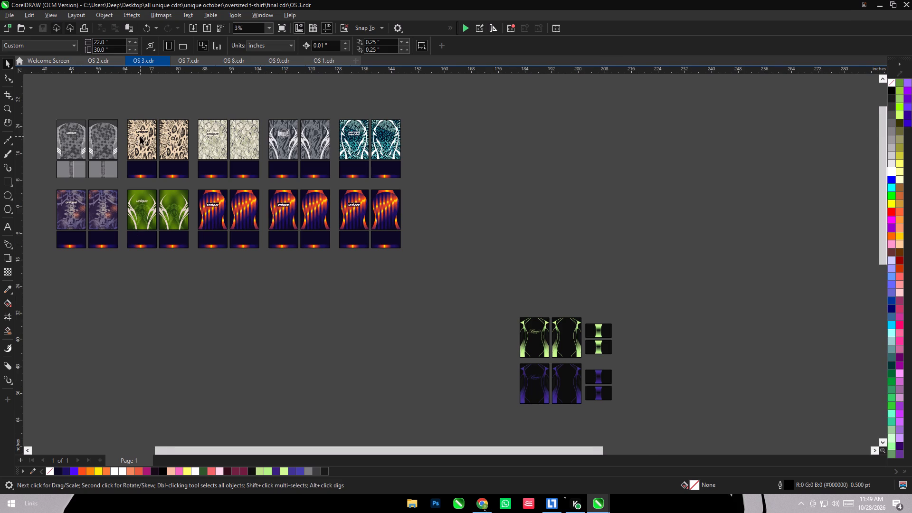
scroll(140, 136, "up", 4)
left_click_drag(286, 160, 397, 173)
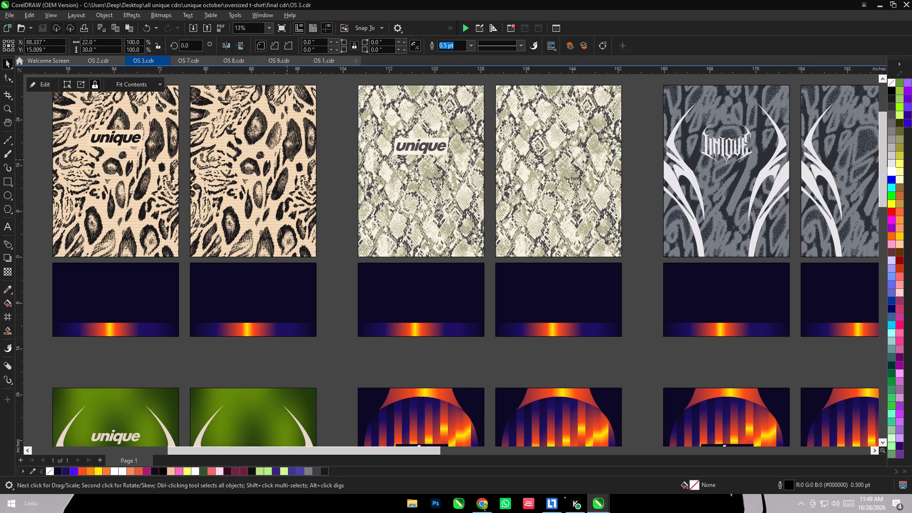
left_click_drag(397, 173, 398, 173)
right_click(398, 173)
right_click(398, 173)
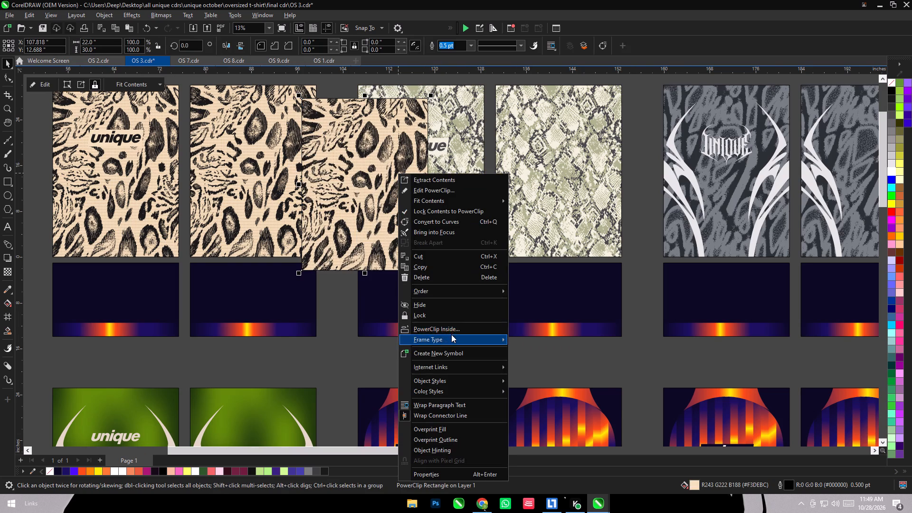
left_click(451, 325)
left_click(109, 300)
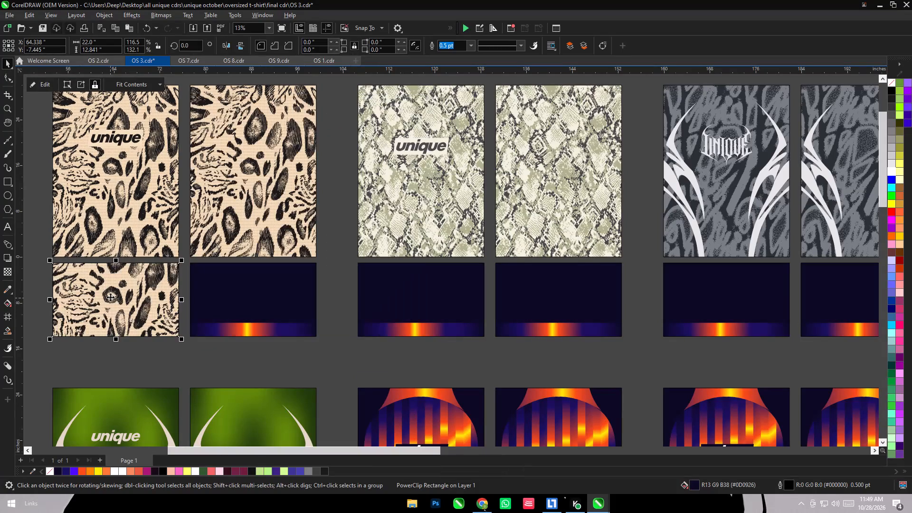
Delete the gradient strip inside the leopard-print sleeve's PowerClip in the top row's second set, sending the leopard print behind it.
left_click(34, 85)
left_click(168, 280)
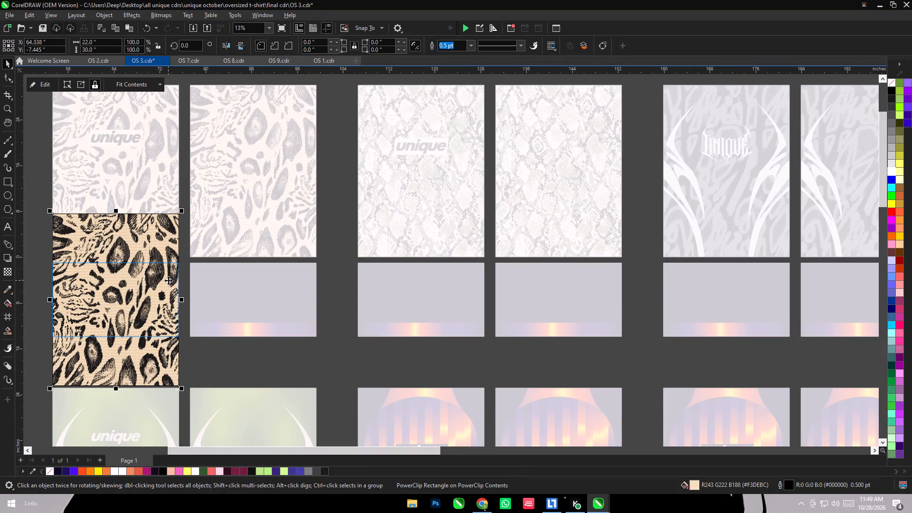
key("shift+Page_Down")
left_click(223, 354)
left_click(149, 321)
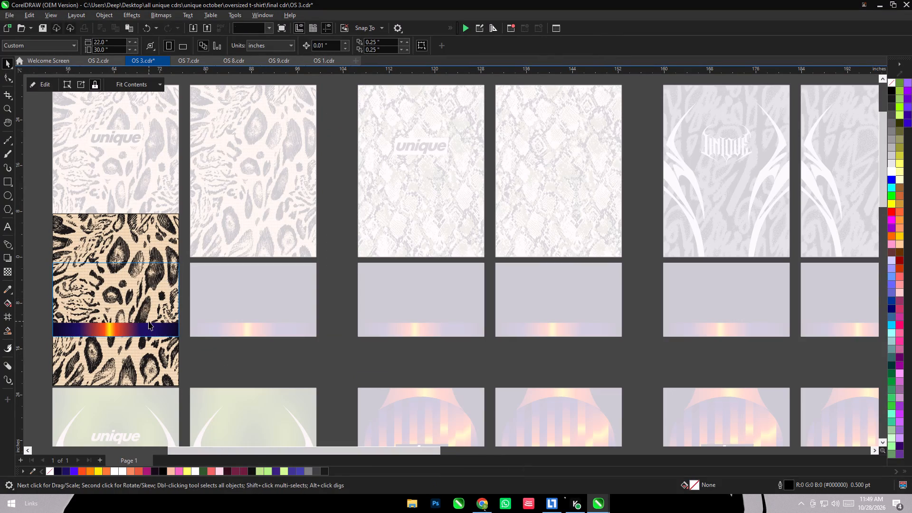
left_click(150, 330)
key("Delete")
left_click(42, 85)
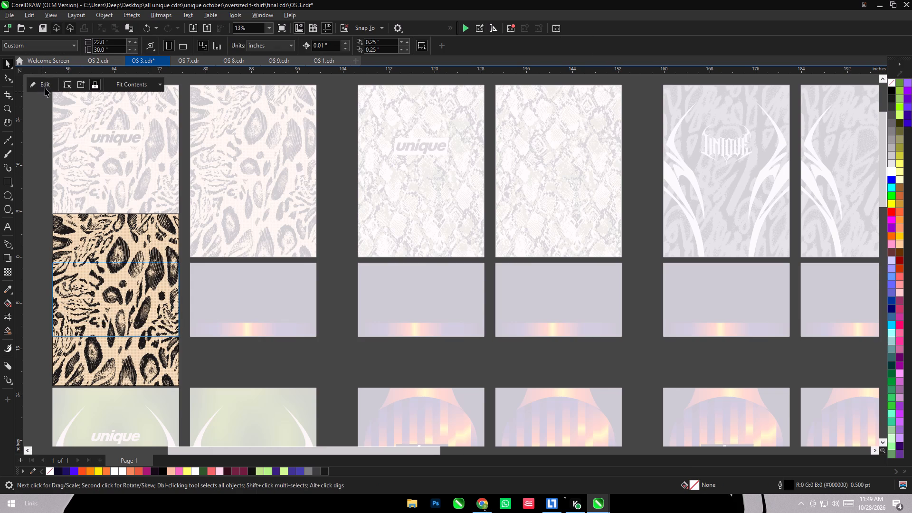
Duplicate the leopard-print sleeve, align it by centre and top onto the sleeve below the back, and delete the old striped-design sleeve there.
left_click_drag(149, 289, 168, 210)
right_click(168, 210)
left_click(243, 302, "shift")
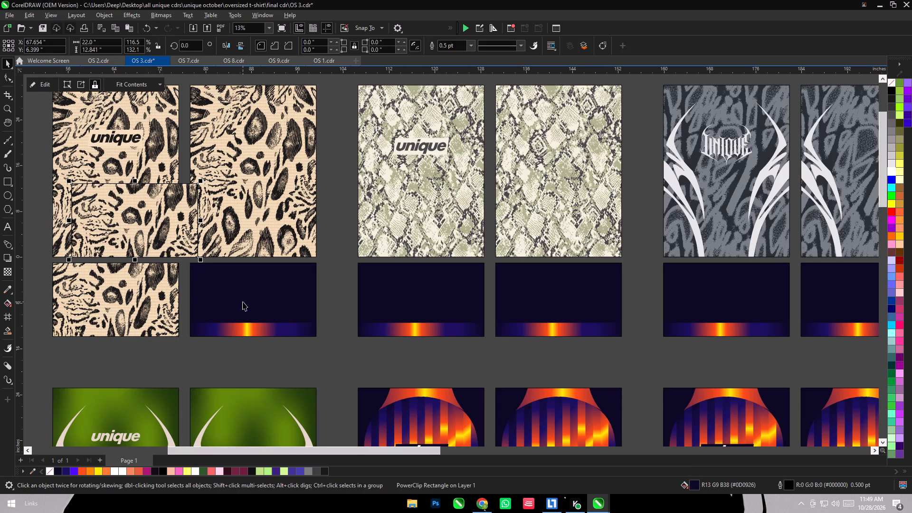
key("c")
key("t")
left_click(255, 354)
left_click(256, 317)
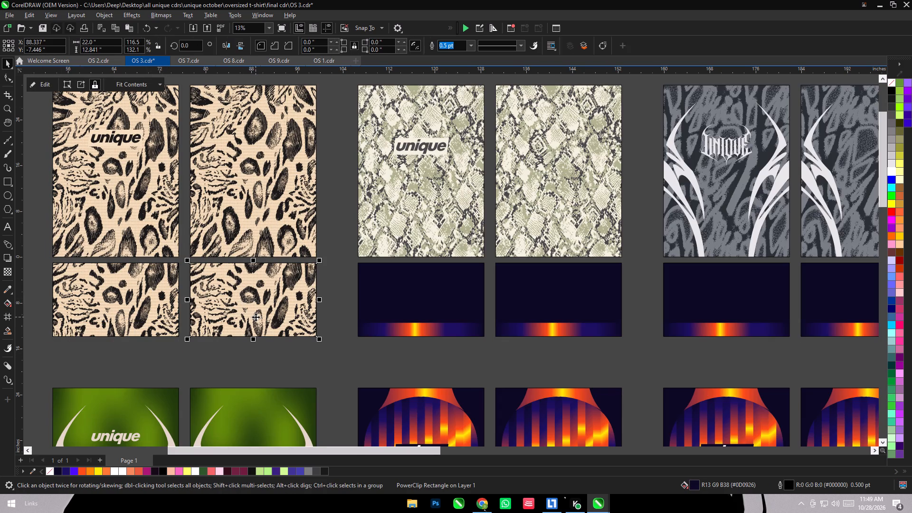
key("shift+Page_Down")
left_click(269, 348)
left_click(270, 321)
key("Delete")
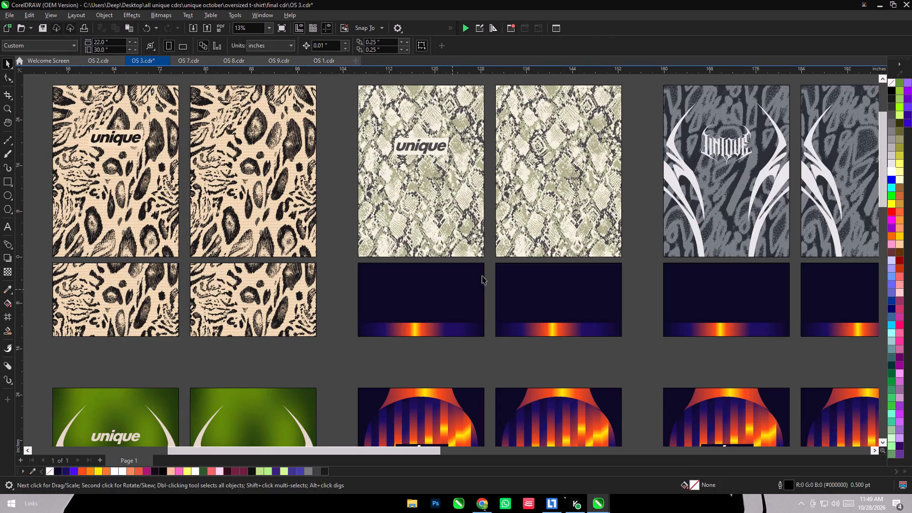
PowerClip a copy of the snakeskin back inside the sleeve below the front in the top row's third set.
left_click_drag(581, 190, 689, 226)
right_click(689, 226)
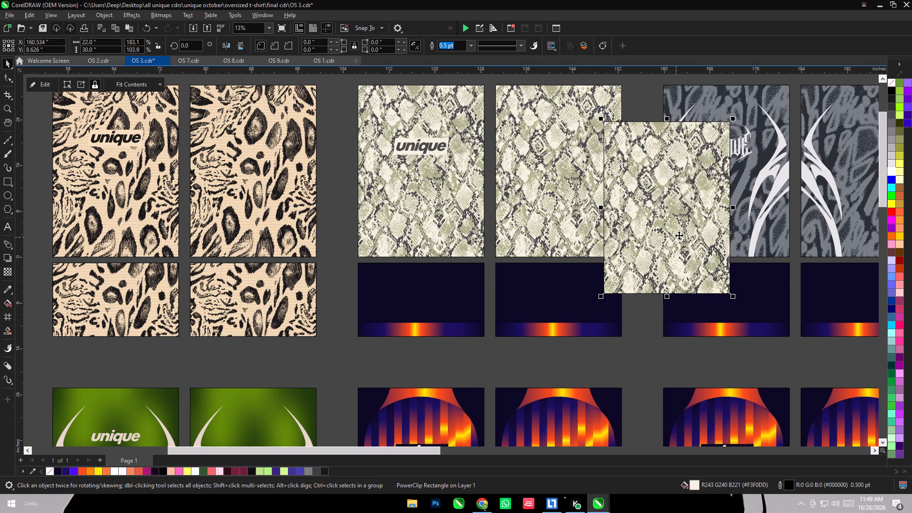
left_click_drag(679, 235, 738, 218)
right_click(724, 217)
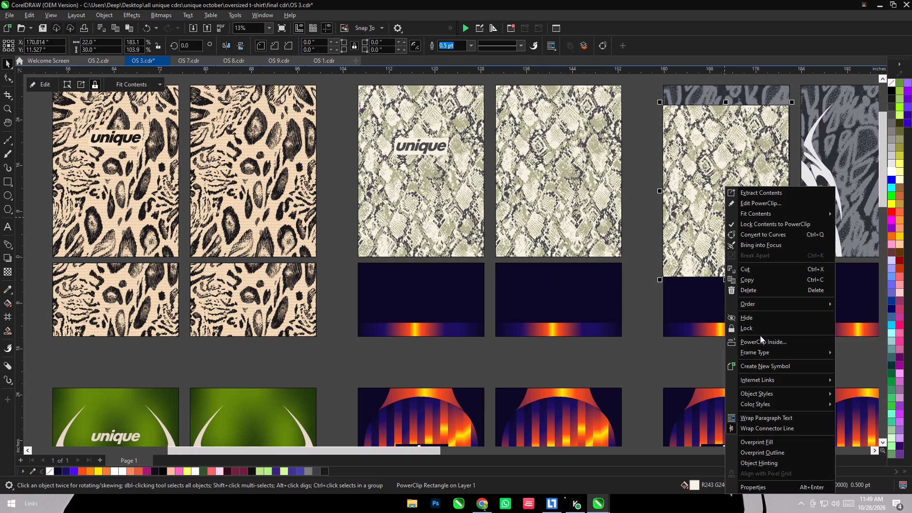
left_click(762, 343)
left_click(427, 323)
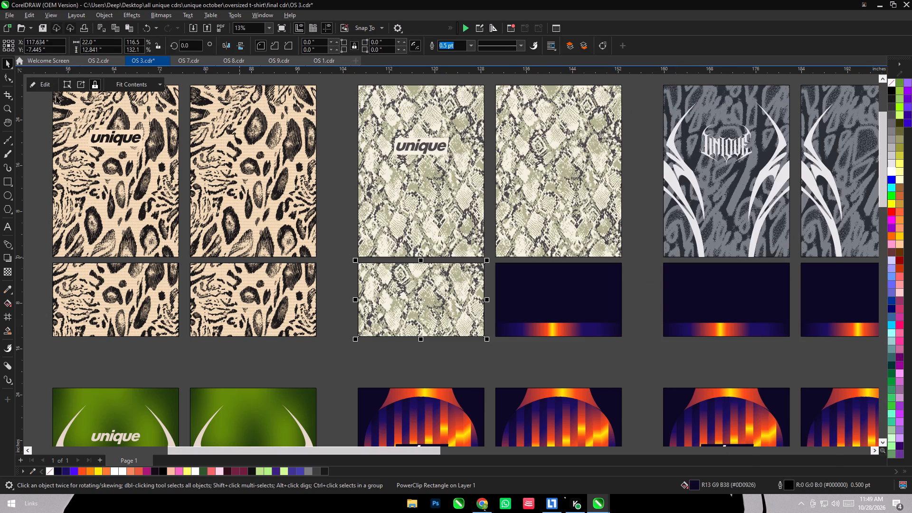
Delete the gradient strip inside the snakeskin sleeve's PowerClip, sending the snakeskin print behind it.
left_click(43, 88)
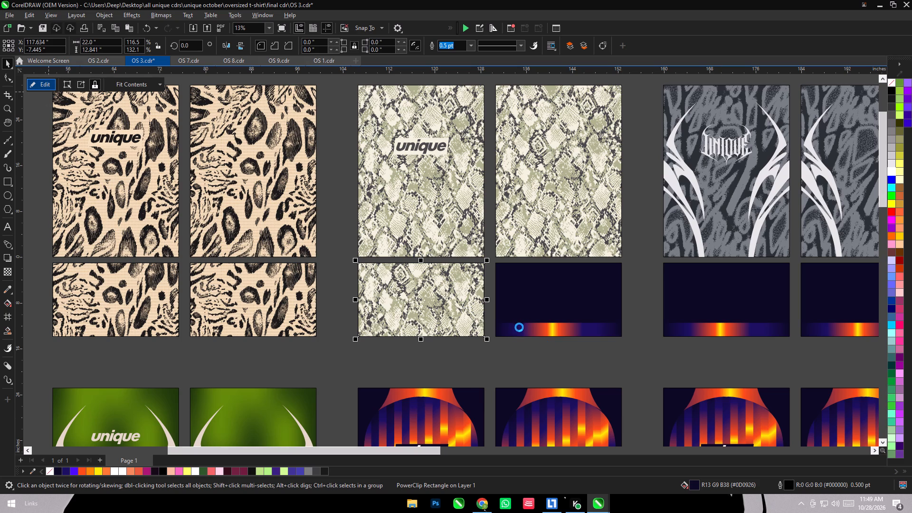
left_click(442, 307)
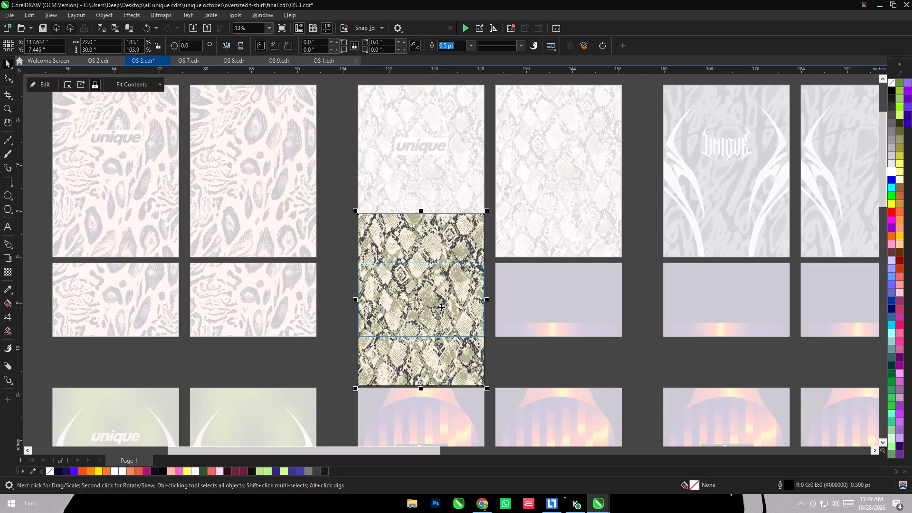
key("shift+Page_Down")
left_click(535, 357)
left_click(461, 318)
left_click(467, 327)
key("Delete")
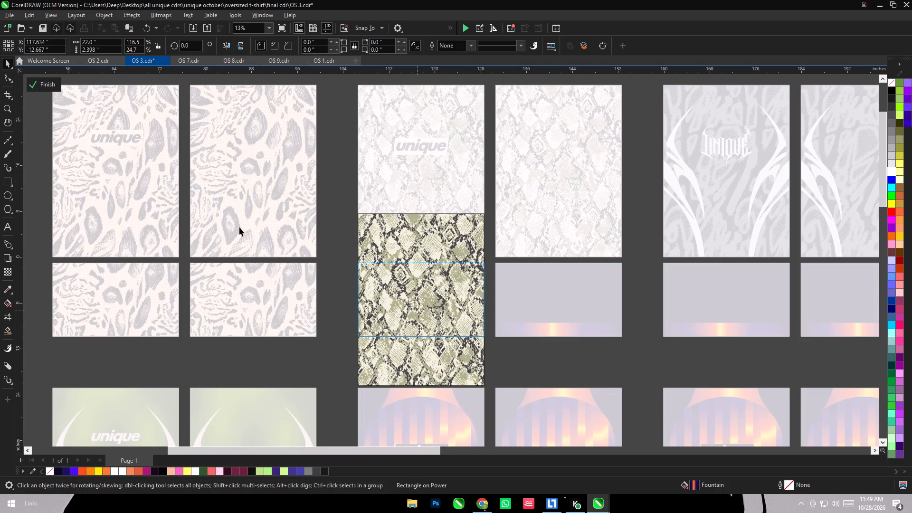
left_click(35, 87)
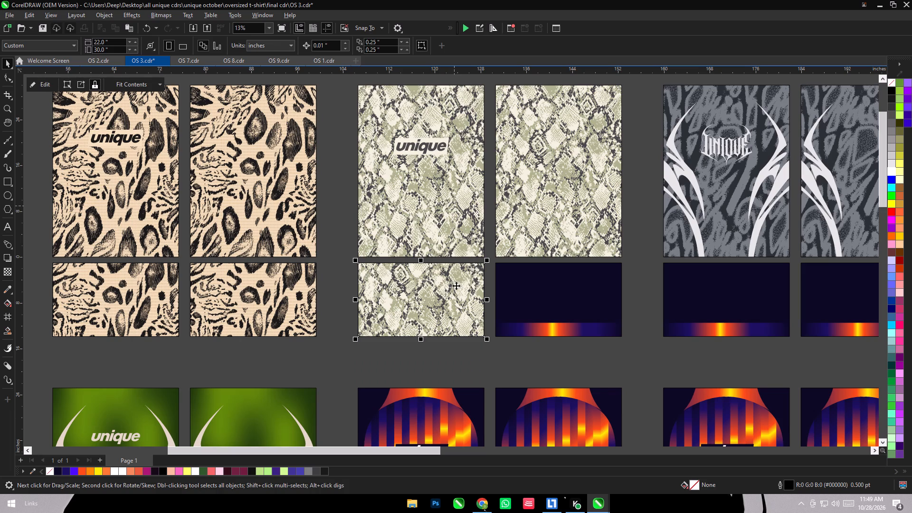
Duplicate the snakeskin sleeve, align it by centre and top onto the sleeve below the snakeskin back, and delete the old sleeve there.
left_click_drag(445, 293, 368, 197)
right_click(368, 197)
left_click(595, 283, "shift")
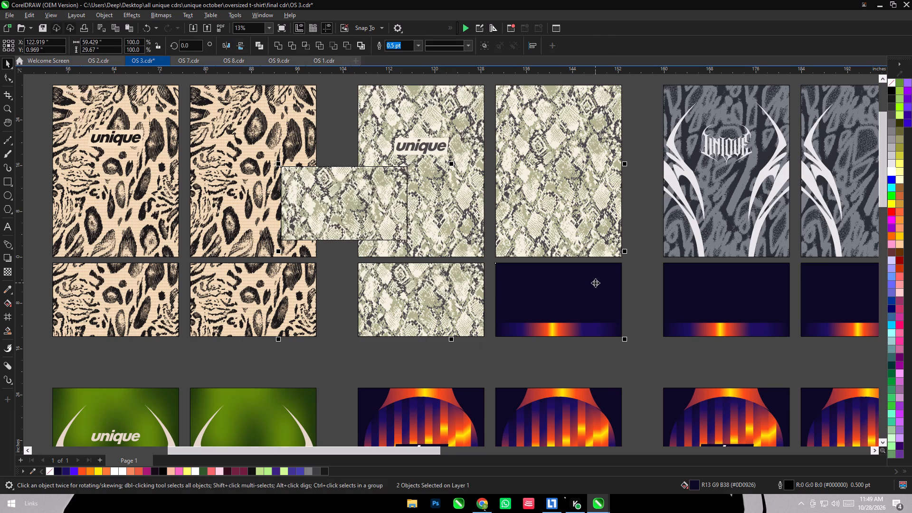
key("c")
key("t")
left_click(596, 367)
left_click(552, 320)
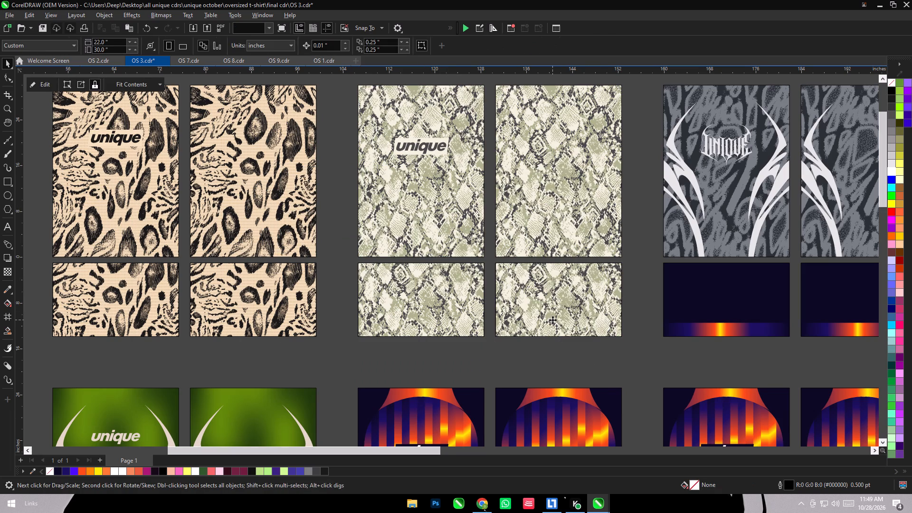
key("shift+Page_Down")
left_click(600, 352)
left_click(576, 316)
key("Delete")
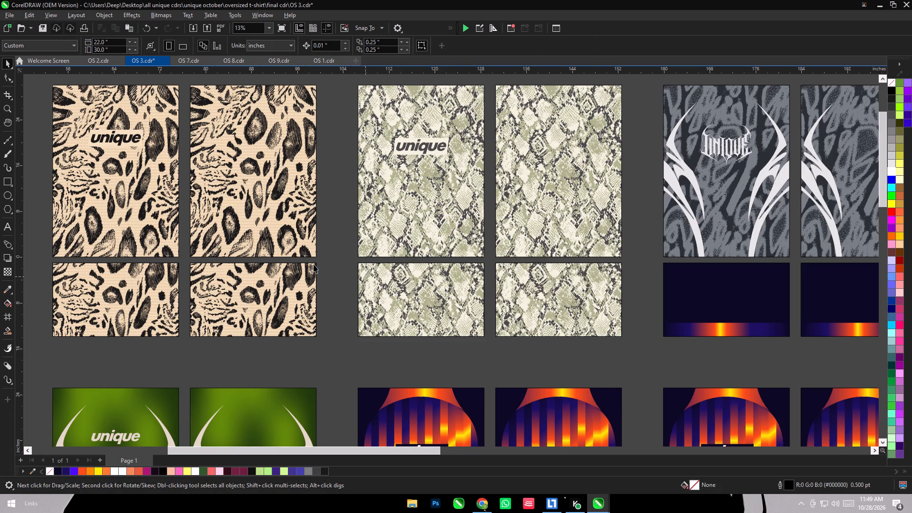
Place a copy of the grey back beside the sheet and delete the white tribal shapes from its PowerClip contents.
scroll(266, 227, "down", 6)
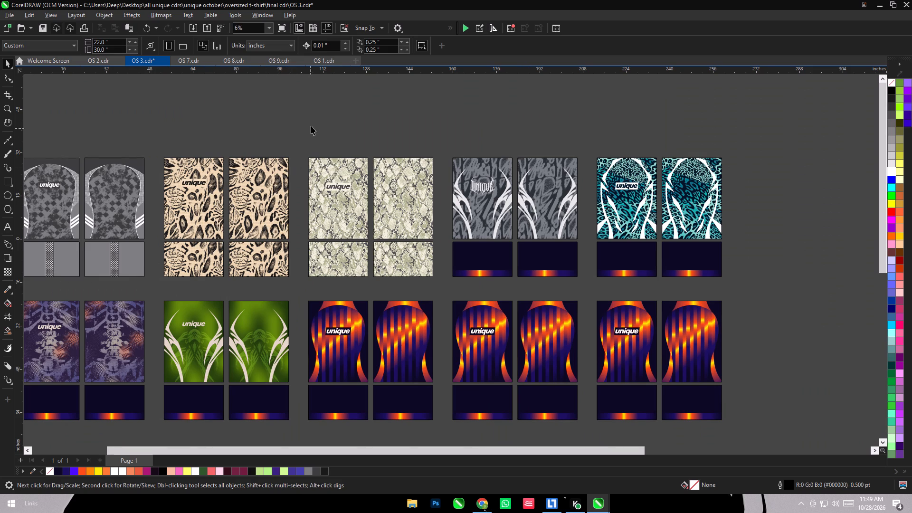
left_click_drag(553, 181, 826, 194)
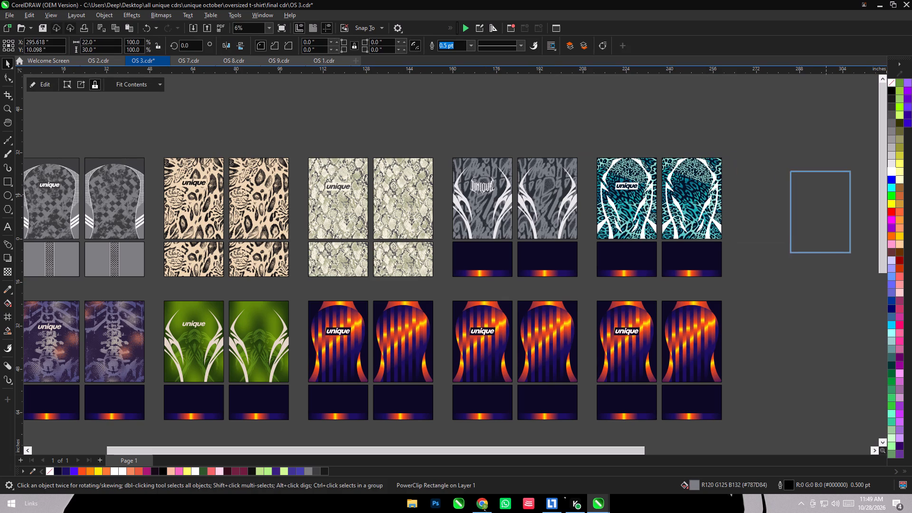
left_click_drag(826, 194, 828, 195)
right_click(826, 195)
left_click(51, 80)
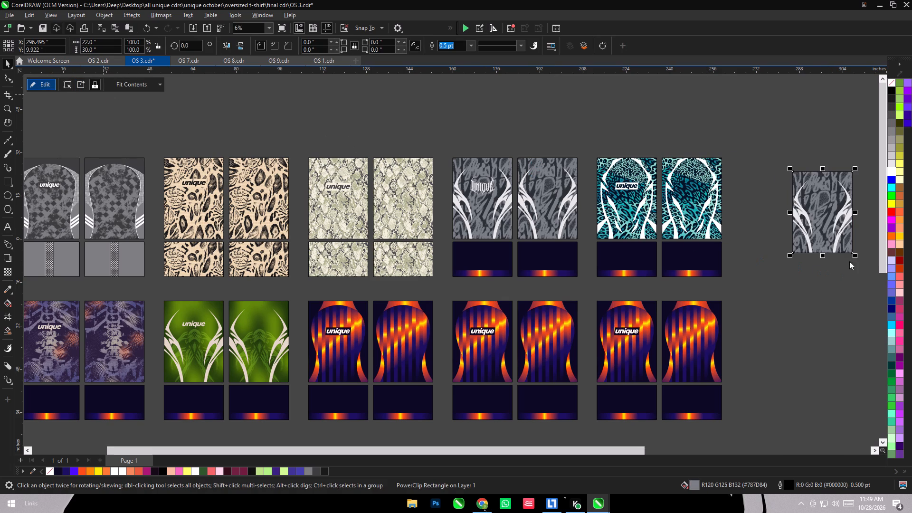
left_click(804, 214)
key("Delete")
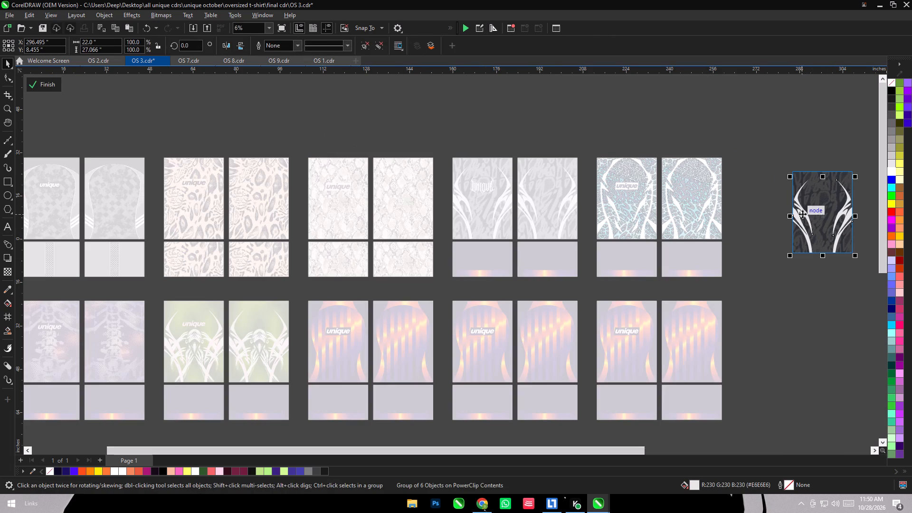
left_click(28, 84)
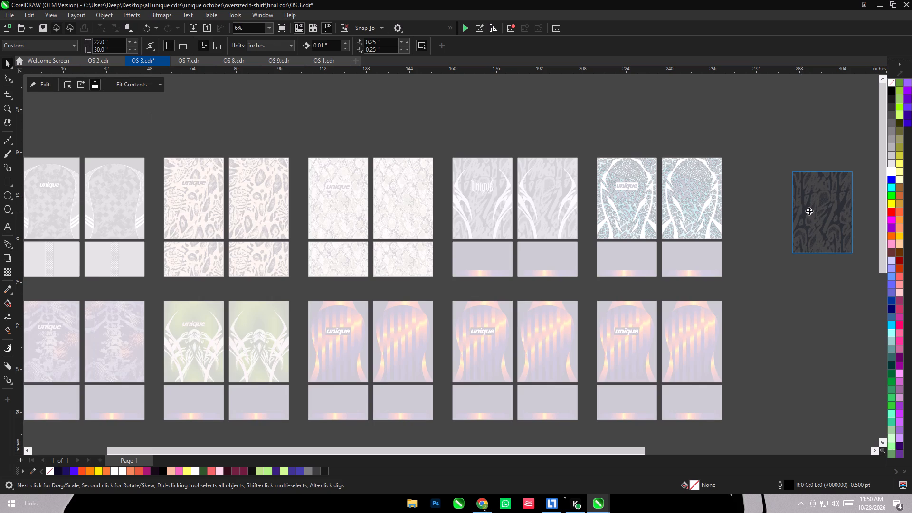
PowerClip the plain grey pattern copy inside the sleeve below the front in the top row's fourth set.
right_click(809, 211)
left_click(733, 340)
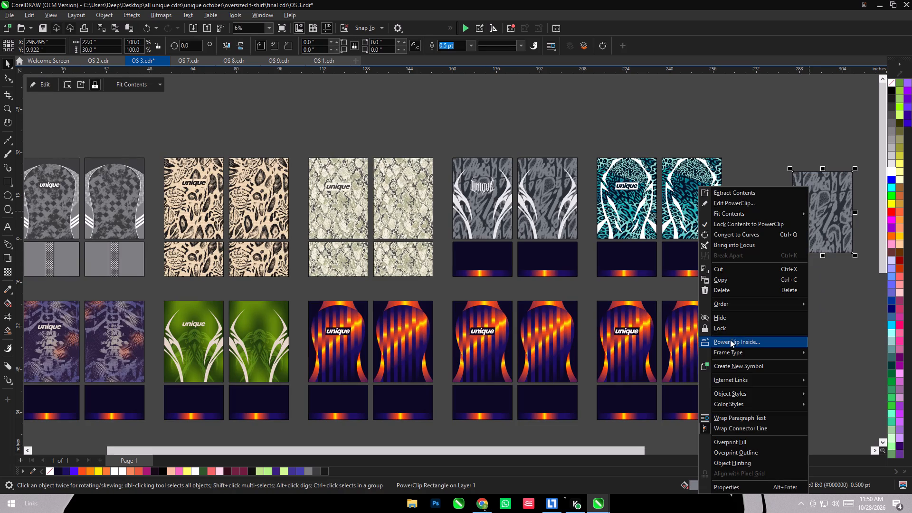
left_click(468, 256)
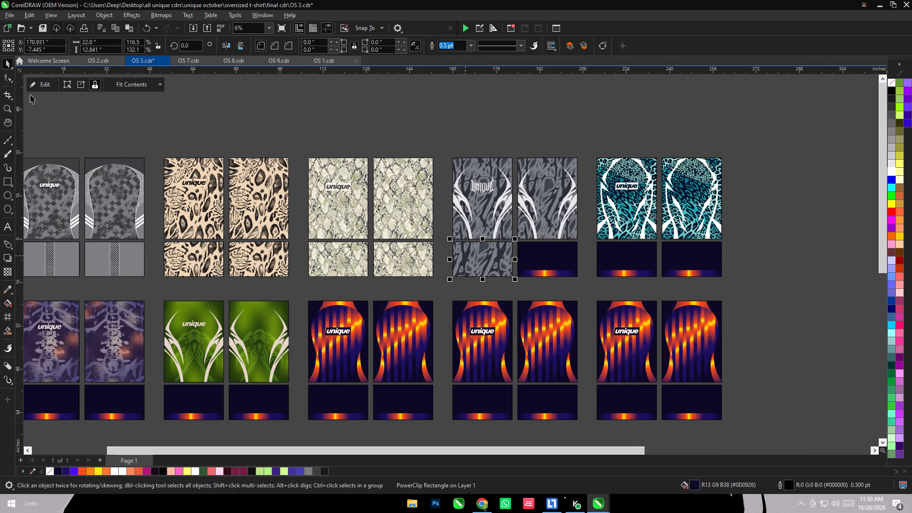
Delete the gradient strip inside the grey-patterned sleeve's PowerClip, sending the grey pattern behind it.
left_click(34, 82)
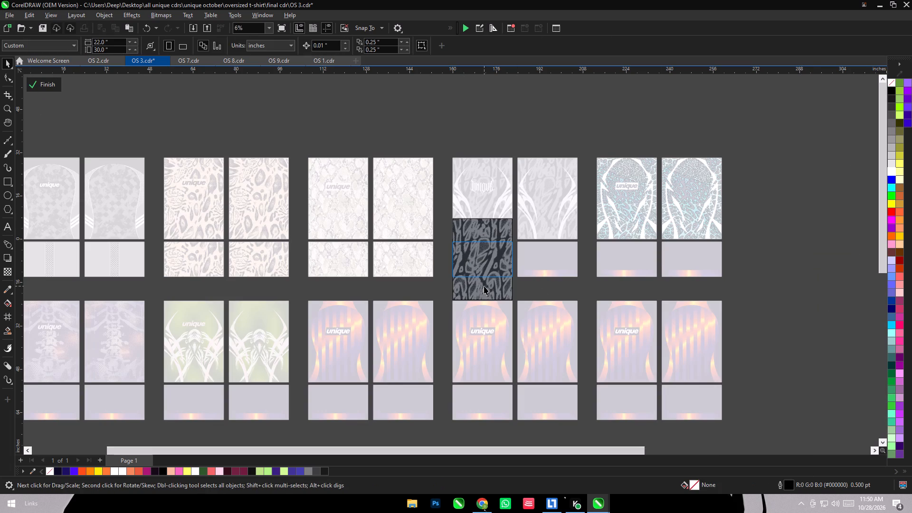
left_click(484, 286)
key("shift+Page_Down")
left_click(526, 293)
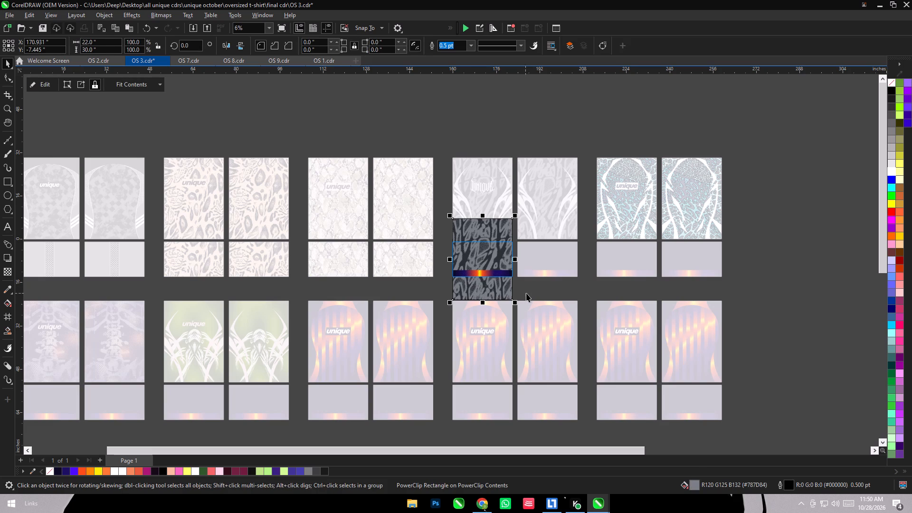
left_click(503, 273)
key("Delete")
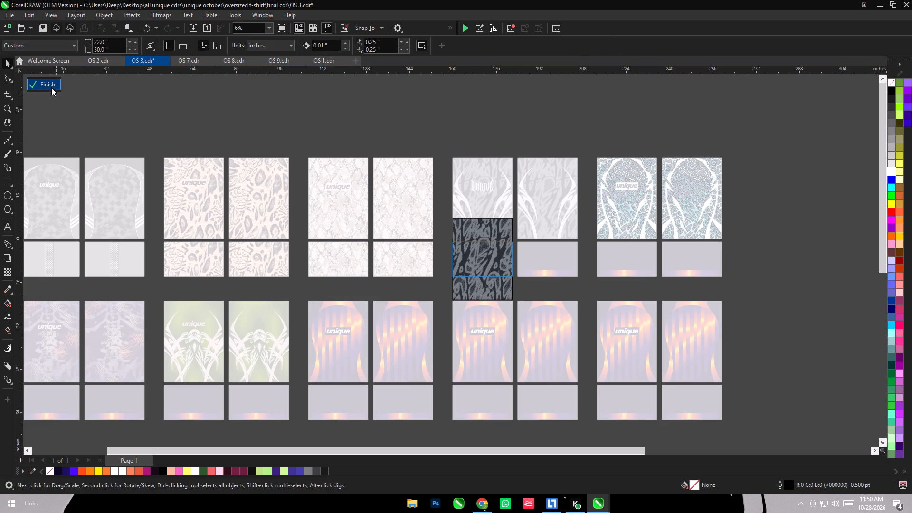
left_click(50, 87)
Duplicate the grey-patterned sleeve, align it by centre and top onto the sleeve below the grey back, and delete the old sleeve there.
left_click_drag(503, 253, 451, 180)
right_click(451, 180)
left_click(554, 266, "shift")
key("c")
key("t")
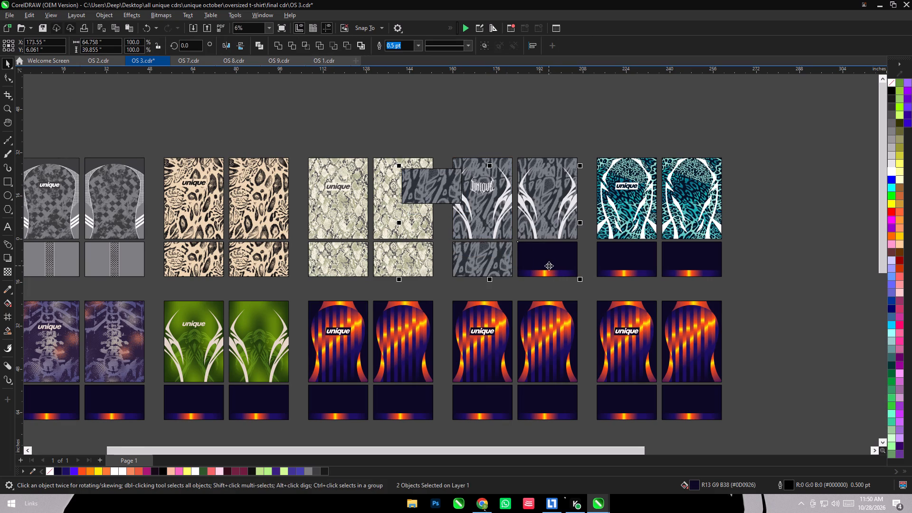
left_click(575, 296)
left_click(488, 259)
left_click(532, 259, "shift")
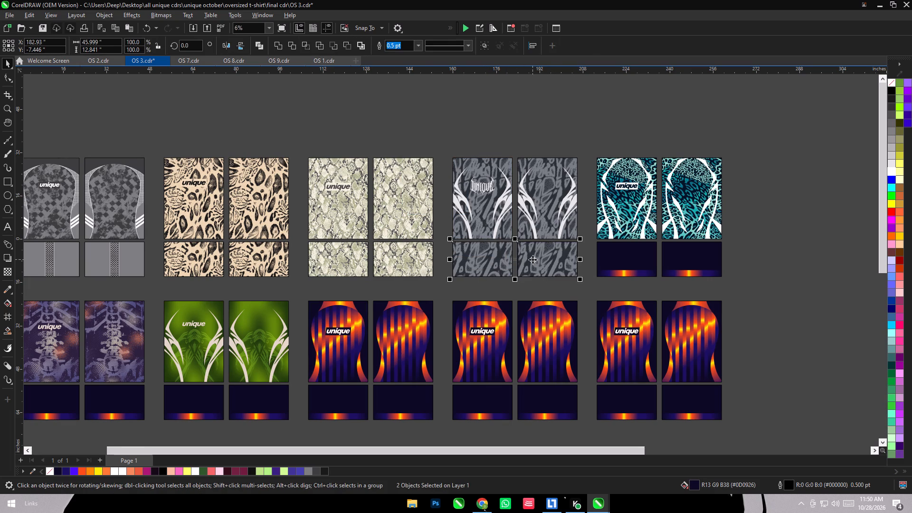
key("shift+Page_Down")
left_click(584, 281)
left_click(562, 266)
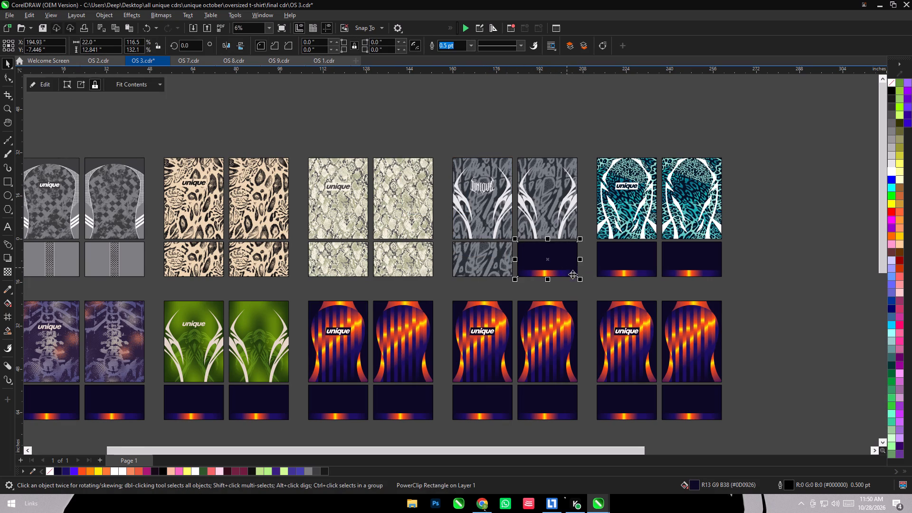
key("Delete")
left_click(811, 303)
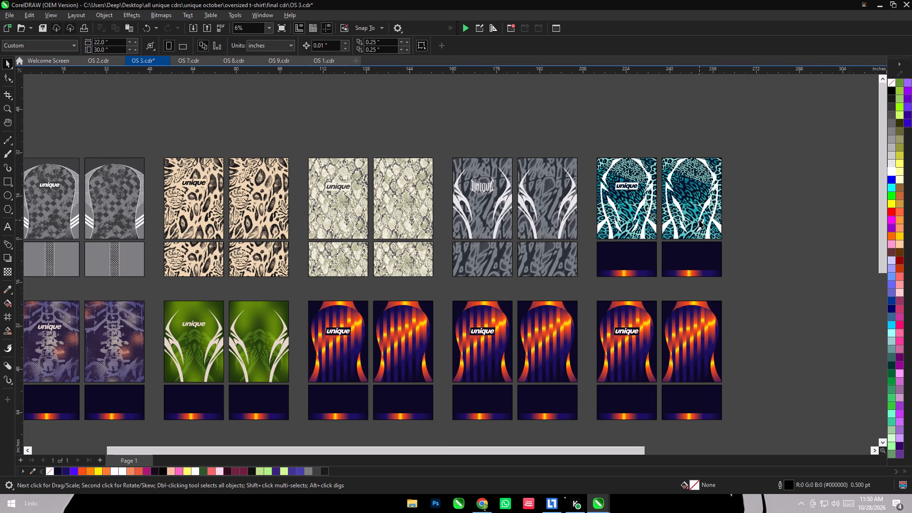
Place a copy of the teal back beside the sheet and delete the white shapes from its PowerClip contents.
right_click(799, 267)
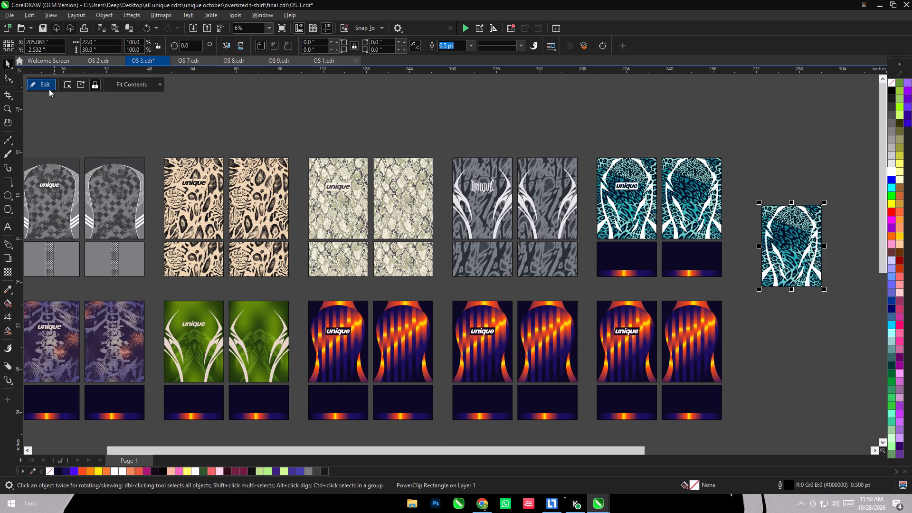
left_click(48, 88)
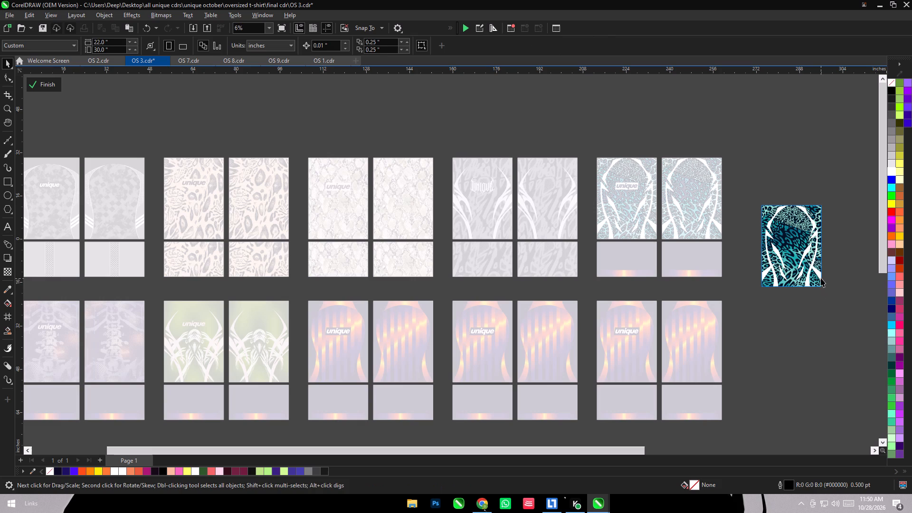
left_click(821, 278)
key("Delete")
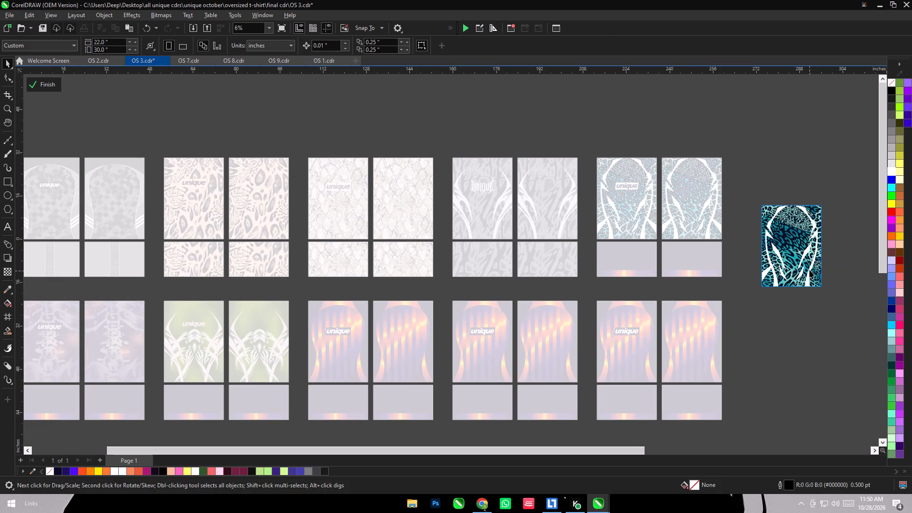
left_click(809, 270)
key("Delete")
left_click_drag(753, 323, 824, 224)
key("Delete")
left_click_drag(757, 179, 798, 347)
key("Delete")
left_click_drag(777, 174, 788, 191)
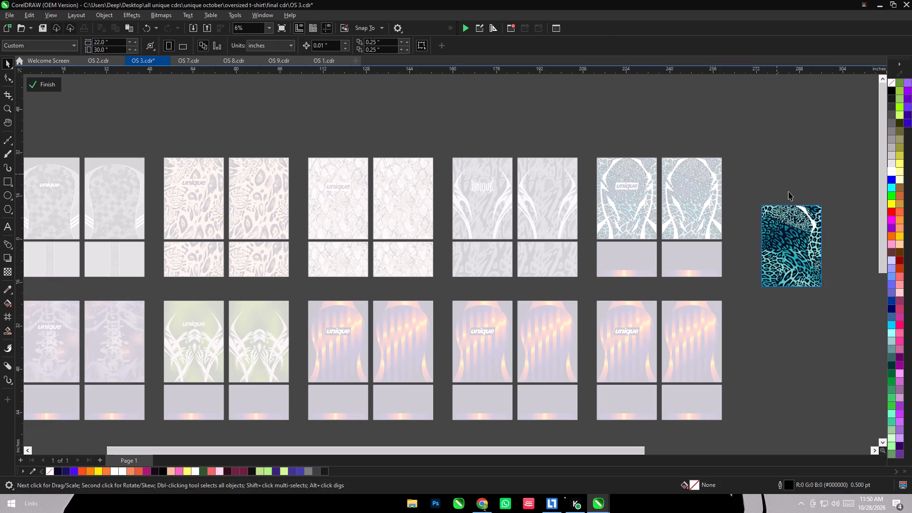
left_click_drag(788, 191, 837, 254)
key("Delete")
left_click(45, 74)
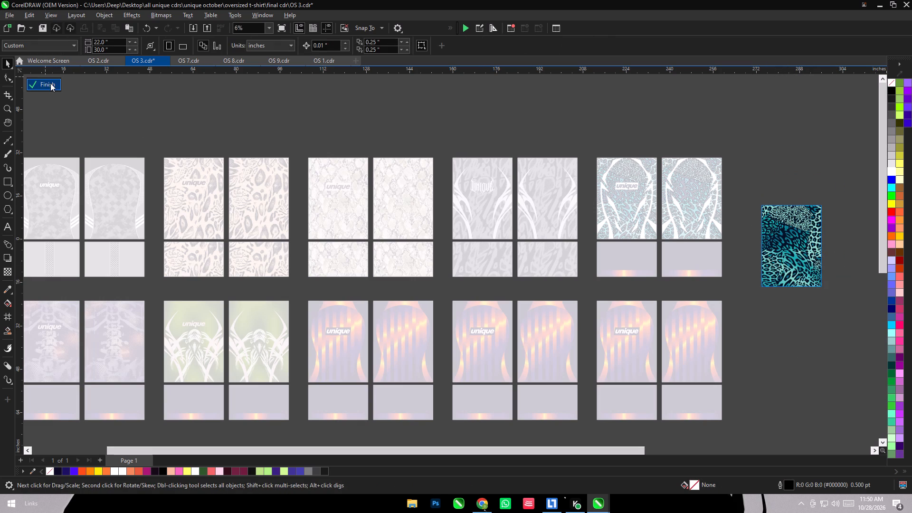
left_click(51, 84)
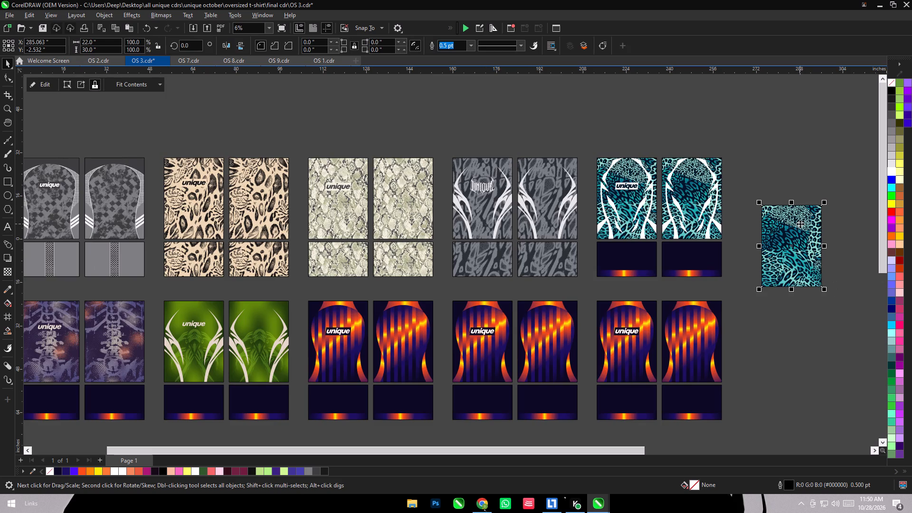
PowerClip the plain teal pattern copy inside the sleeve below the front in the top row's fifth set.
right_click(800, 224)
left_click(845, 338)
left_click(634, 258)
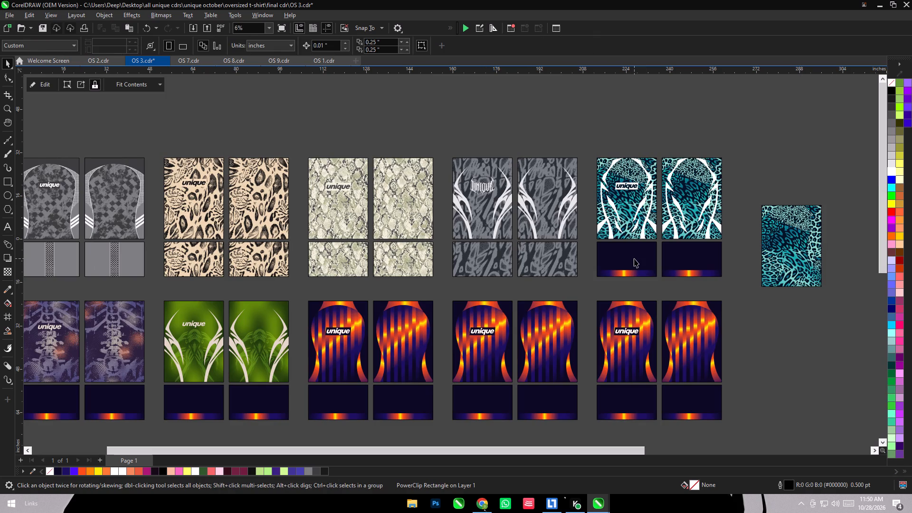
Inside that sleeve's PowerClip, squash the teal pattern vertically about its centre to about 21.5 inches tall.
left_click(49, 84)
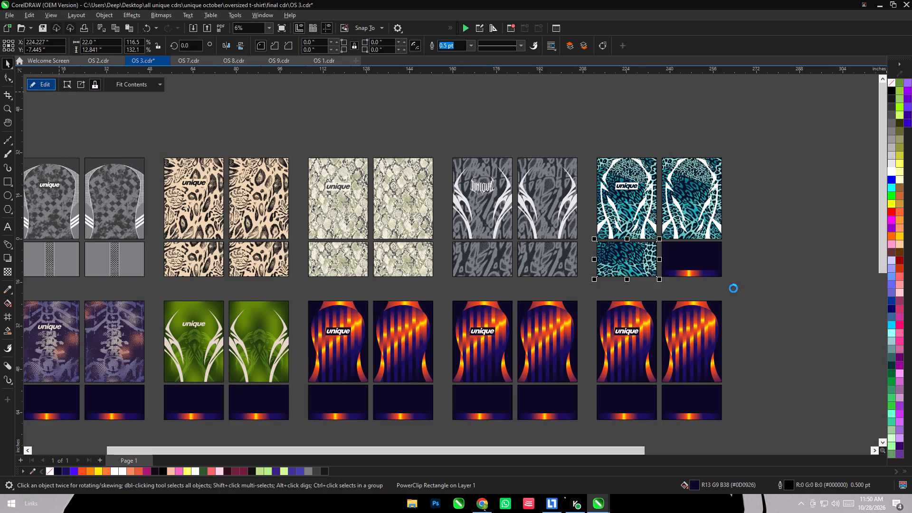
left_click(649, 255)
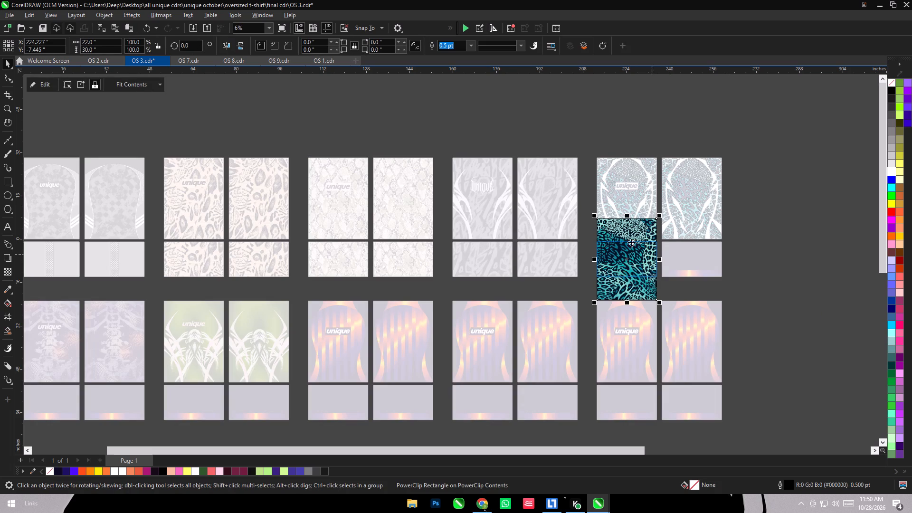
left_click(628, 301, "shift")
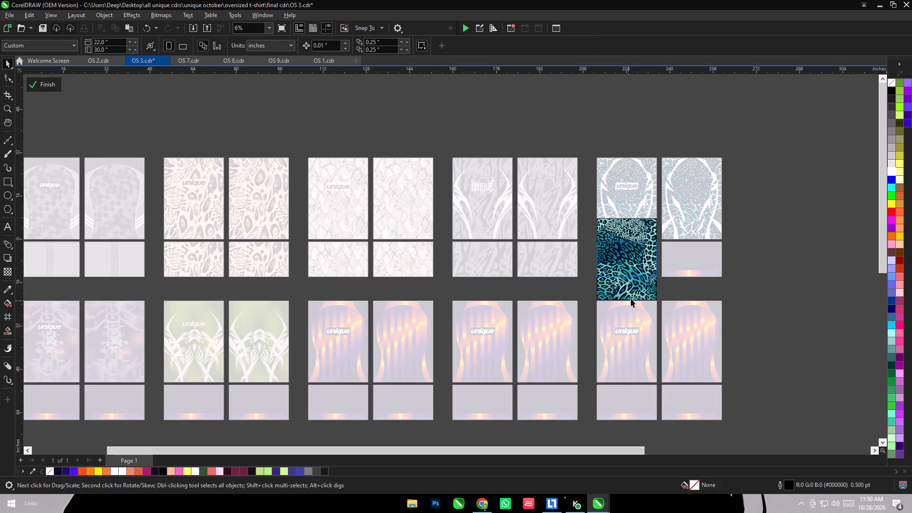
left_click(632, 294)
left_click_drag(627, 304, 627, 293, "shift")
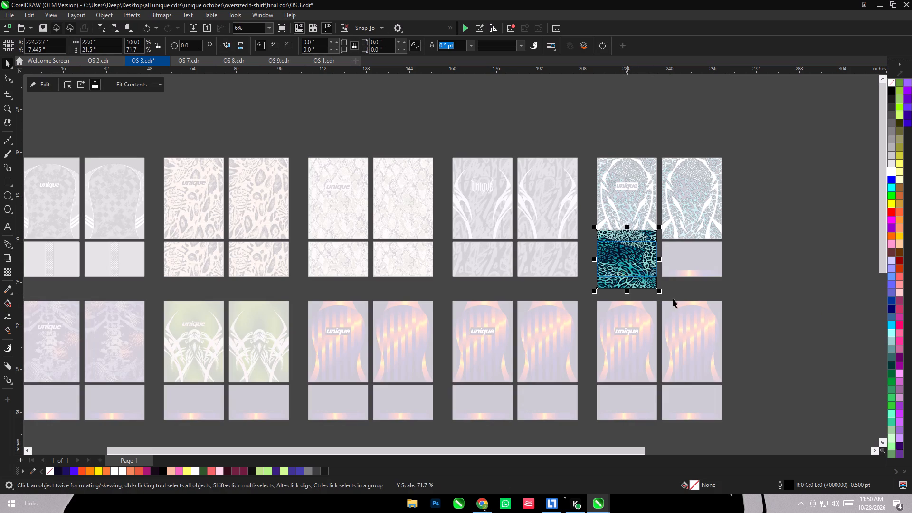
left_click(737, 299)
Send the teal pattern behind the gradient strip, delete the strip, and finish editing the sleeve's PowerClip.
left_click(648, 283)
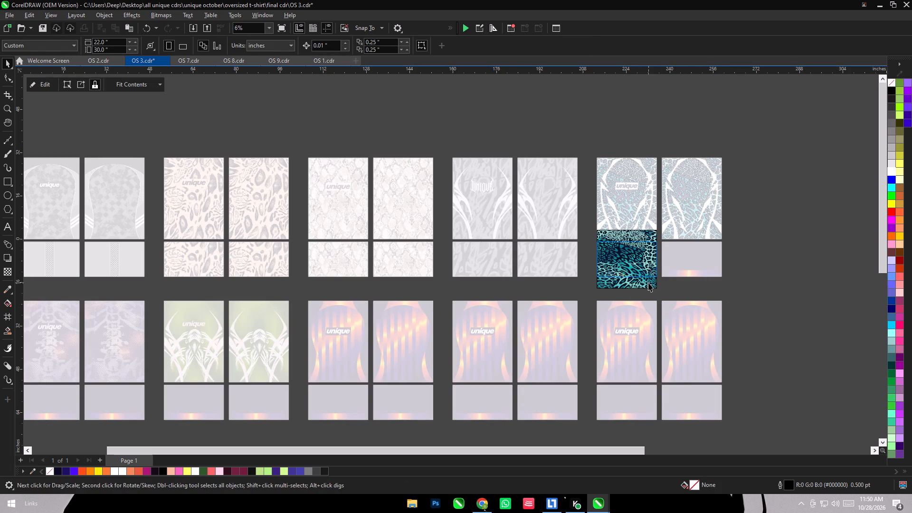
key("shift+Page_Down")
left_click(703, 288)
left_click(627, 274)
key("Delete")
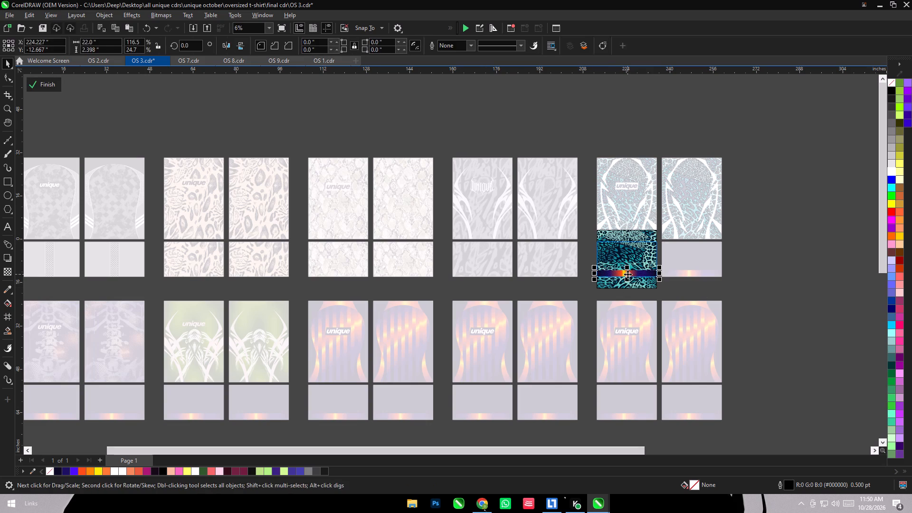
left_click(39, 84)
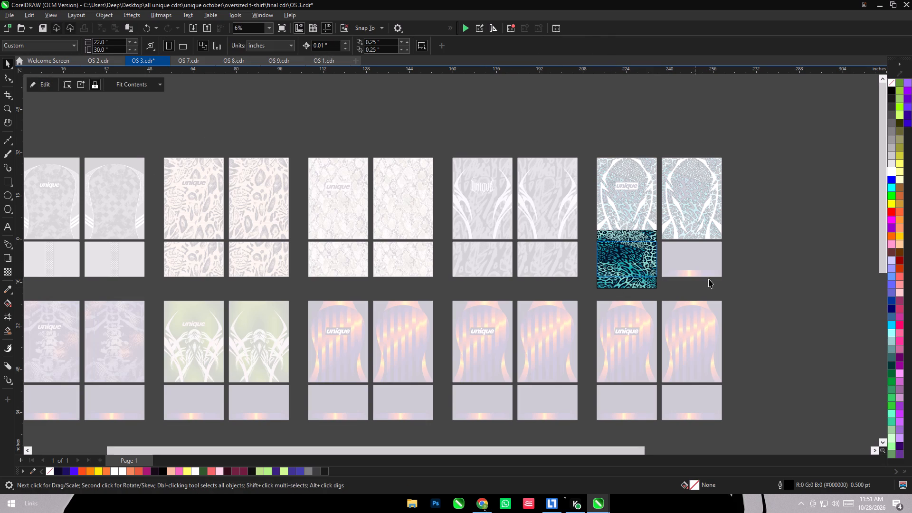
Duplicate the teal sleeve and align the copy by centre and top onto the sleeve below the teal back.
left_click(786, 303)
left_click_drag(629, 271, 797, 261)
right_click(797, 261)
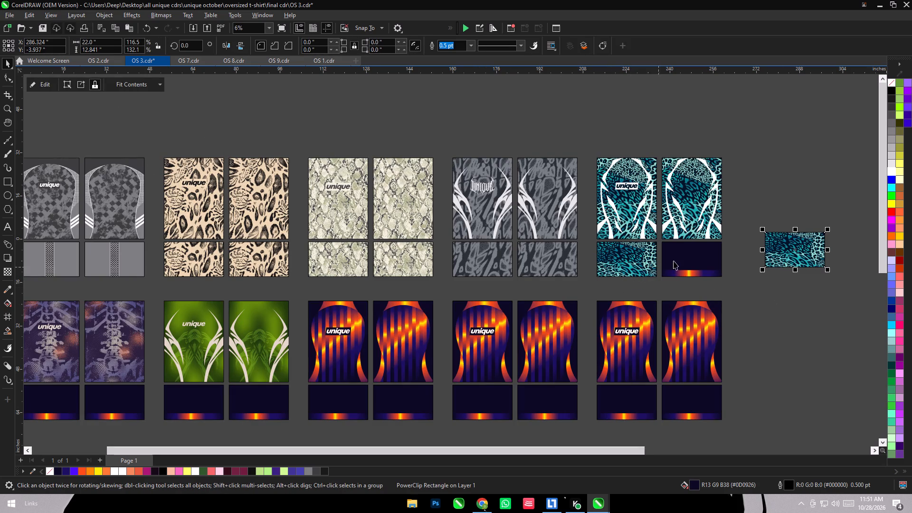
left_click(674, 261, "shift")
type("CT")
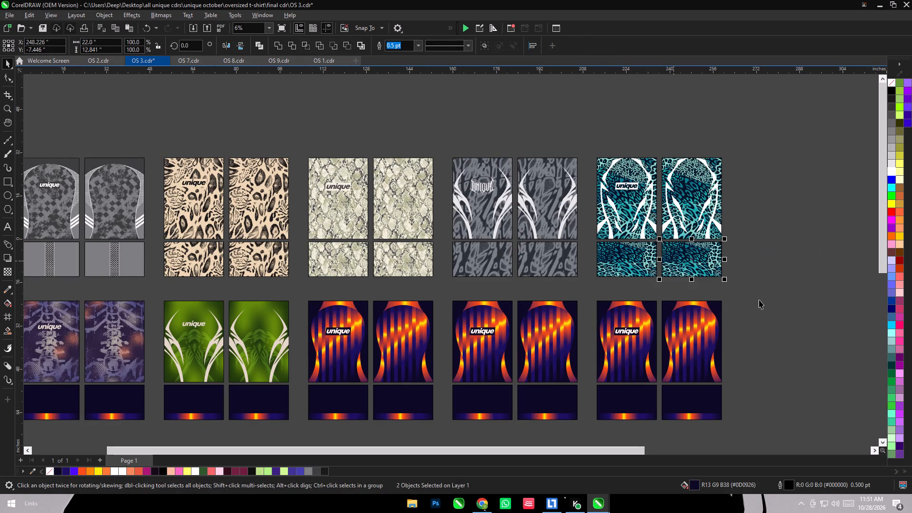
Mirror horizontally the sleeves below the backs in the top row's fifth, fourth, third and second sets.
left_click(759, 300)
left_click(679, 267)
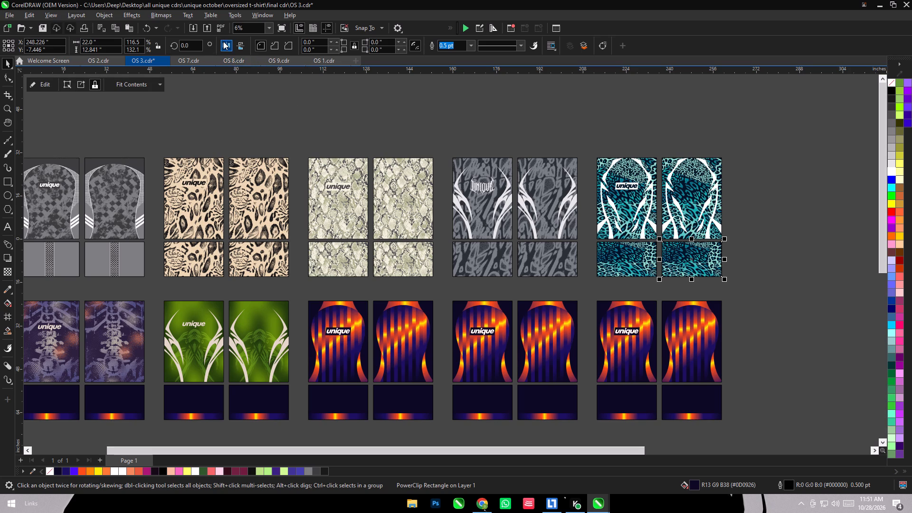
left_click(223, 41)
left_click(542, 265)
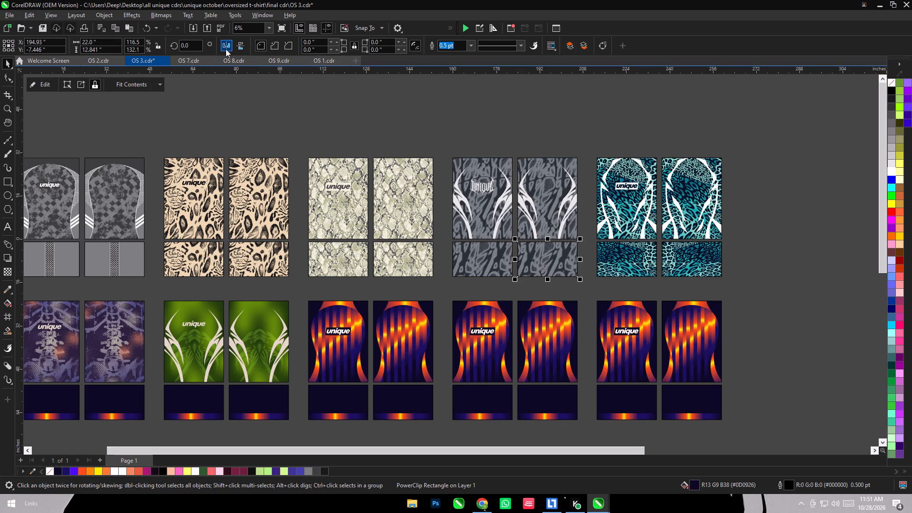
left_click(226, 49)
left_click(387, 251)
left_click(224, 43)
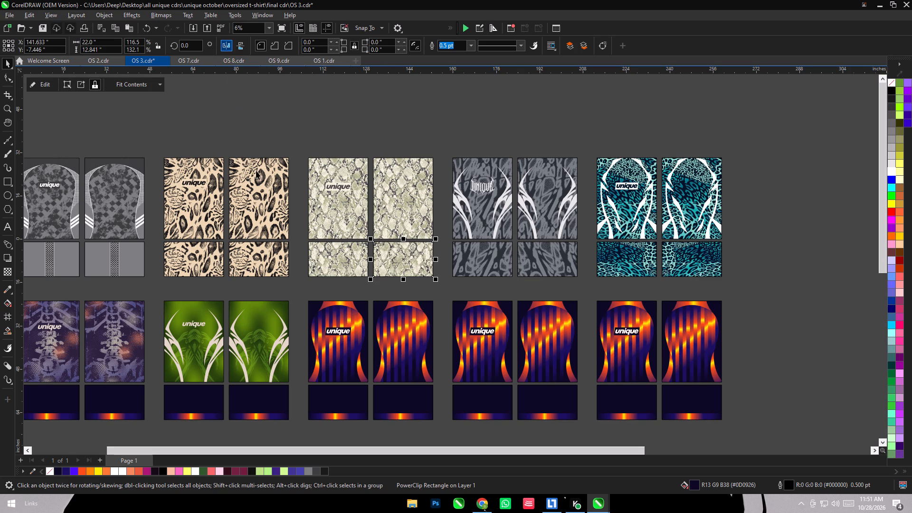
left_click(264, 265)
left_click(227, 48)
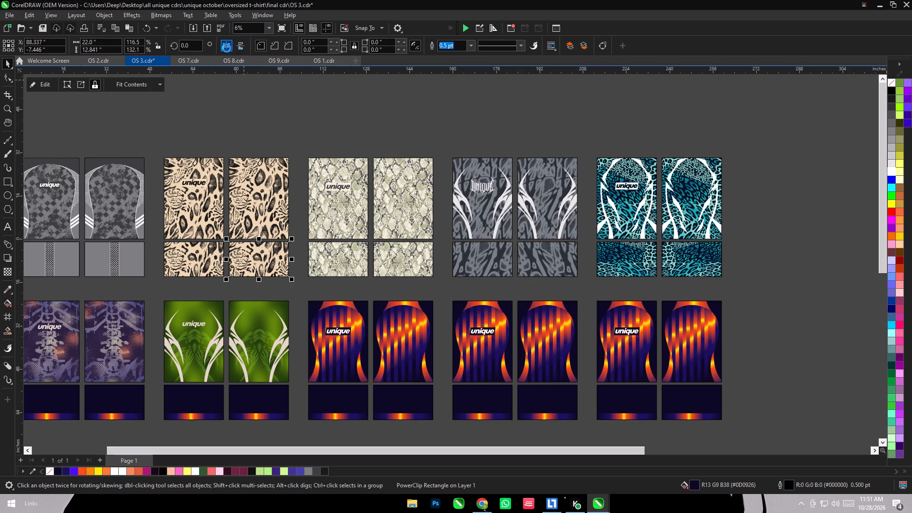
Send both teal sleeves to the back and delete the old dark gradient sleeve below the teal back.
left_click(634, 266)
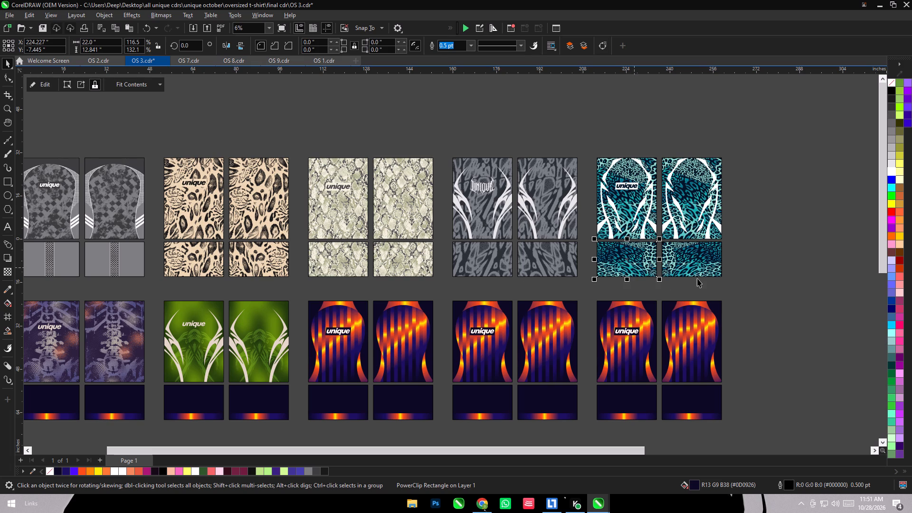
left_click(697, 274, "shift")
key("shift+Page_Down")
left_click(763, 283)
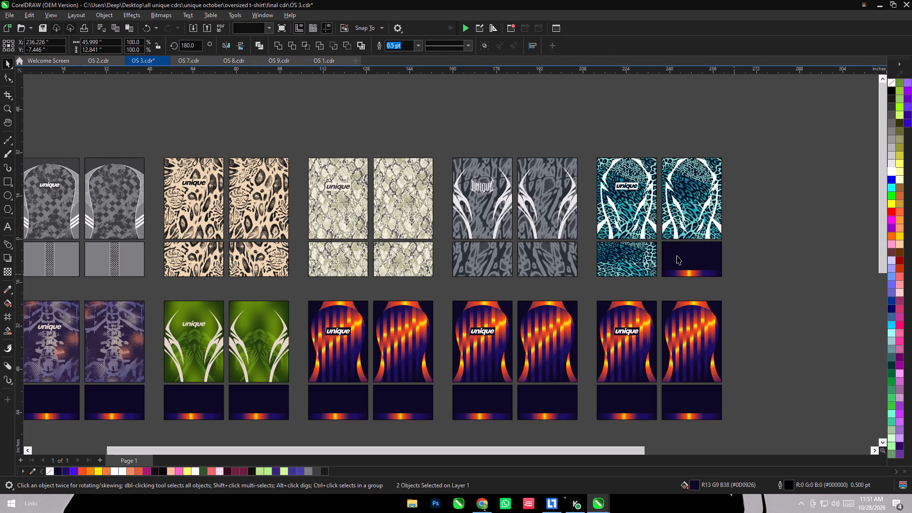
left_click(677, 254)
key("Delete")
Sample the dark purple background of the bottom row's first front into the document palette.
scroll(793, 174, "down", 6)
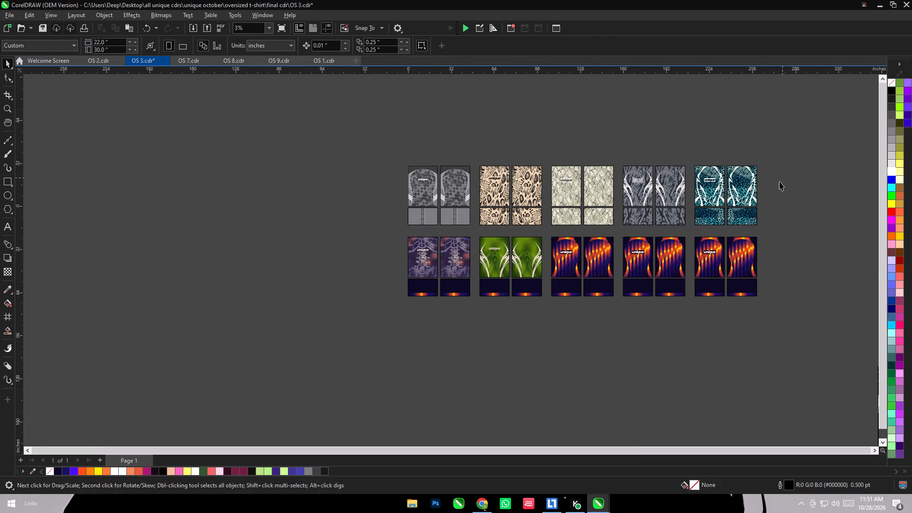
scroll(505, 325, "up", 6)
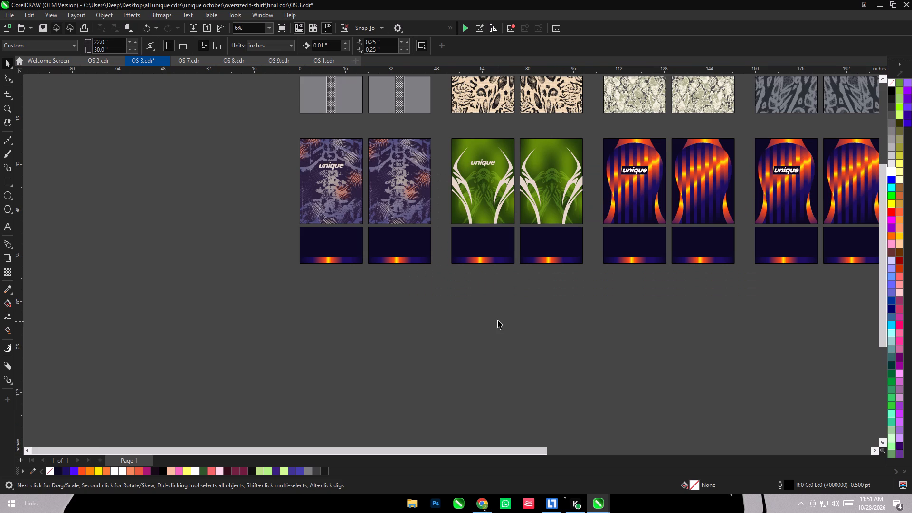
scroll(344, 237, "up", 9)
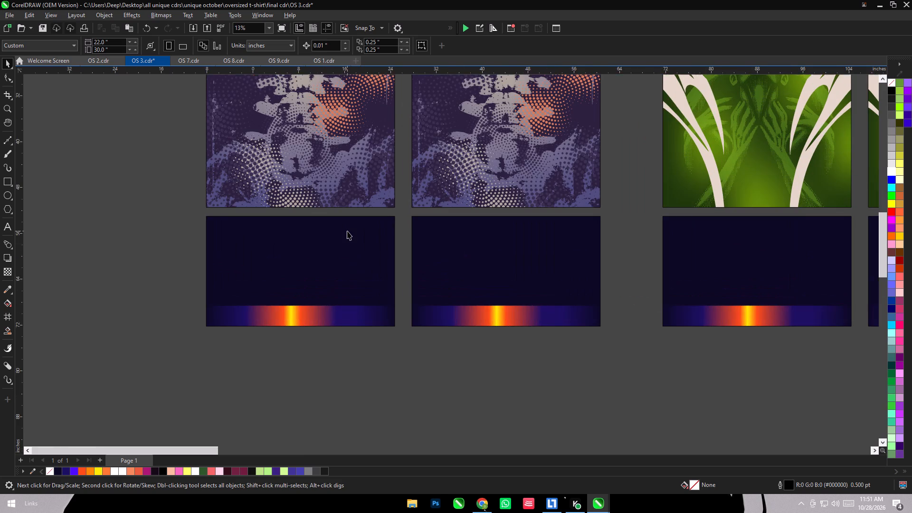
scroll(381, 112, "up", 6)
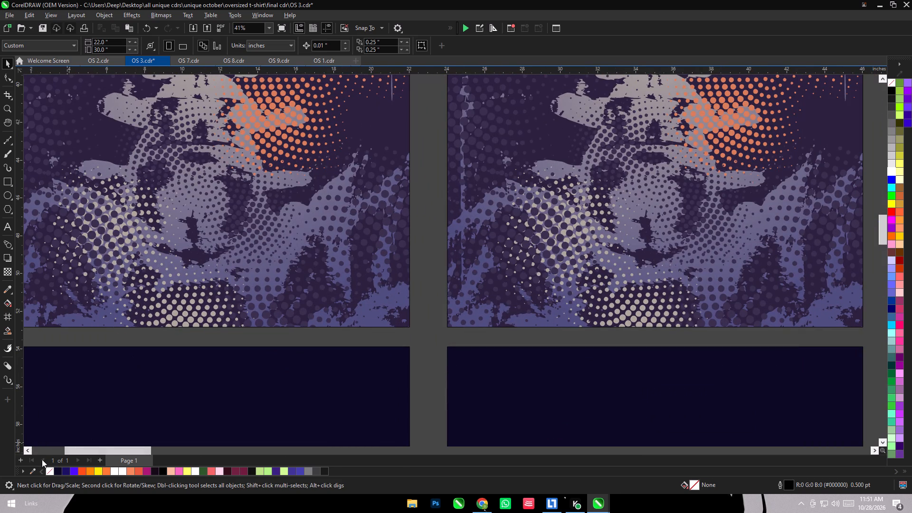
left_click(36, 468)
left_click(375, 125)
Fill both sleeves of the bottom row's first set with the sampled dark purple (#2B203E).
scroll(406, 128, "down", 6)
left_click(373, 262)
left_click(330, 469)
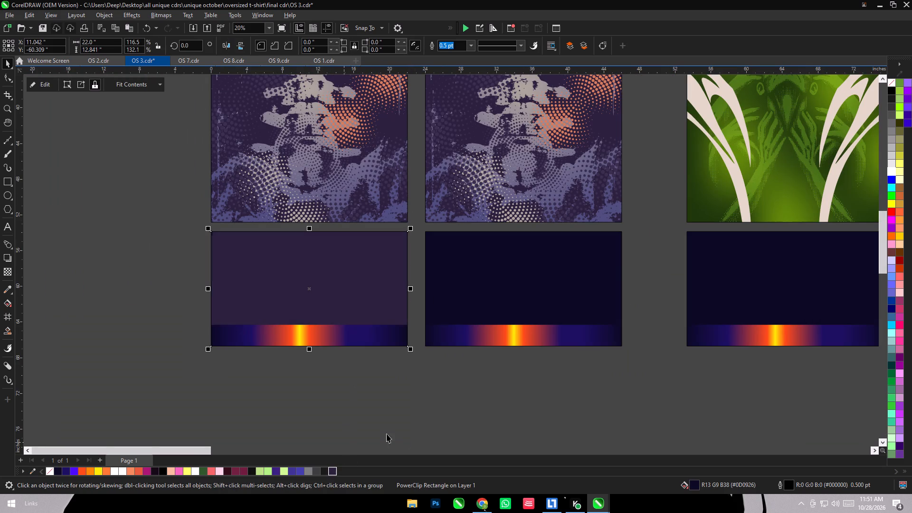
left_click(486, 285)
key("ctrl+r")
left_click(490, 406)
Delete the gradient strip from the PowerClip contents of the purple sleeve below the skeleton-print front.
left_click(341, 300)
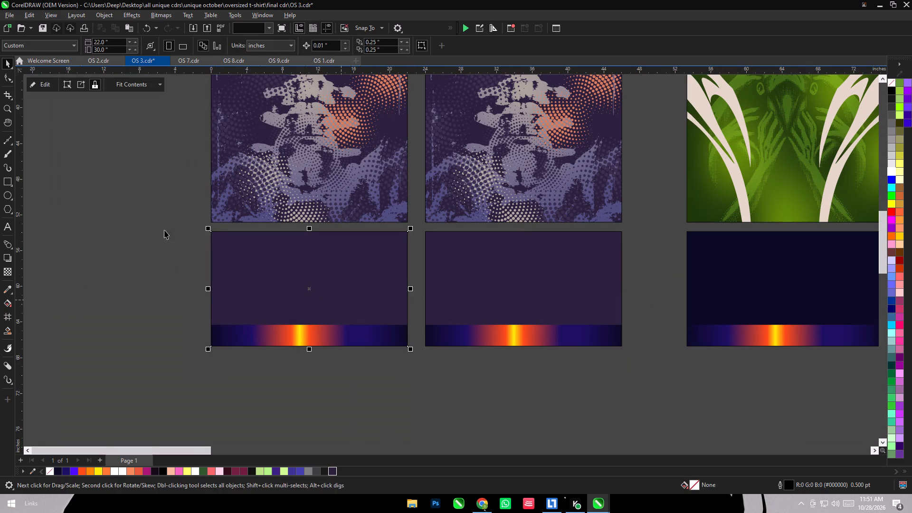
left_click(36, 83)
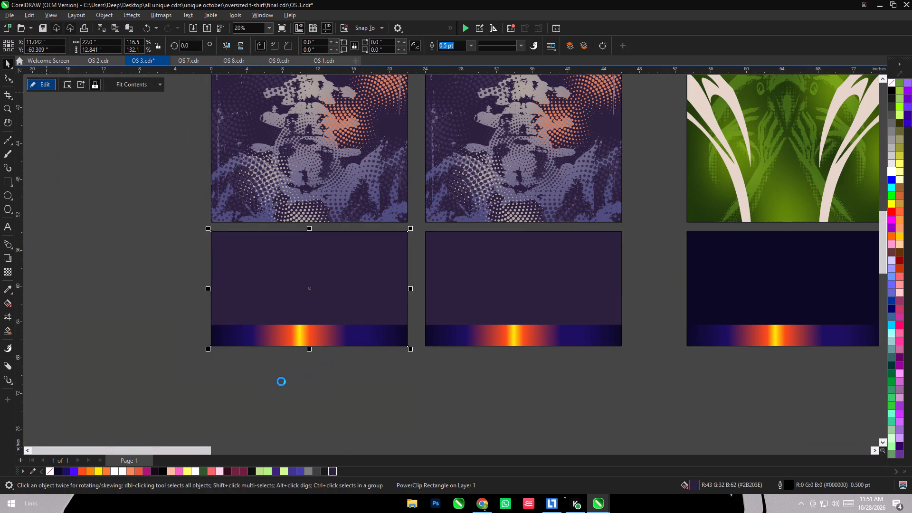
left_click_drag(164, 384, 321, 352)
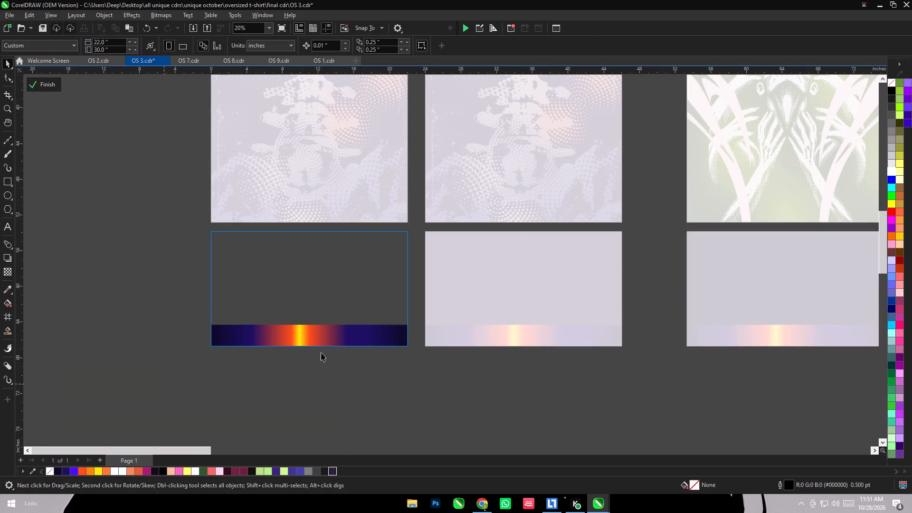
left_click_drag(321, 352, 464, 294)
key("Delete")
left_click(59, 81)
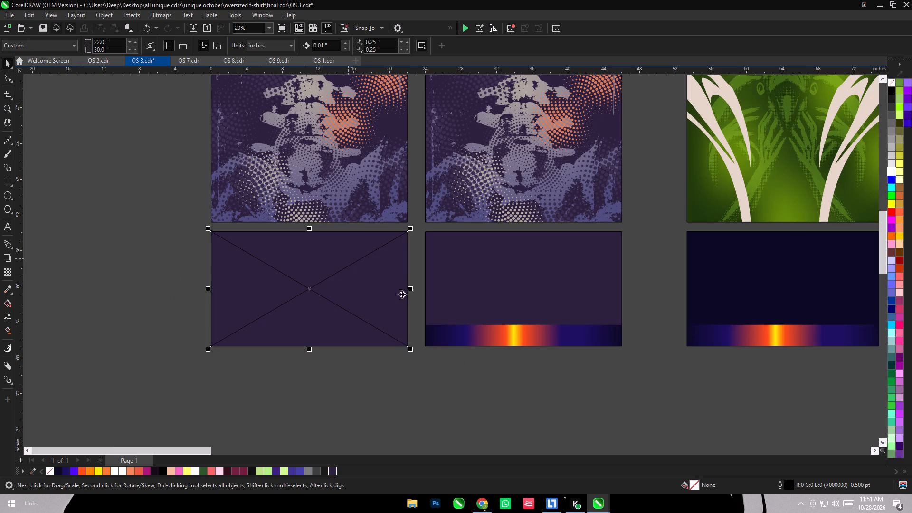
Return to editing that sleeve's emptied PowerClip and draw a rectangle about 2.66 by 2.18 inches outside its frame.
left_click(373, 284)
key("ctrl+z")
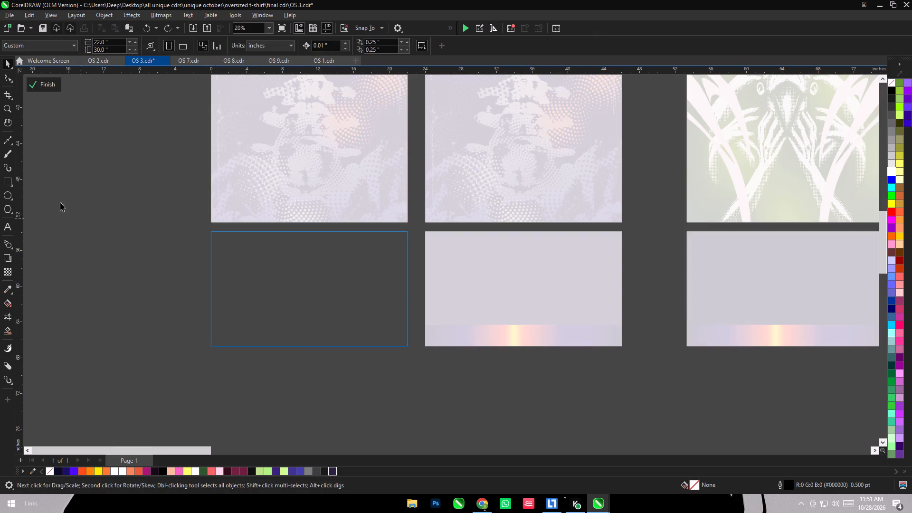
left_click(12, 182)
left_click_drag(64, 186, 87, 206)
left_click(46, 85)
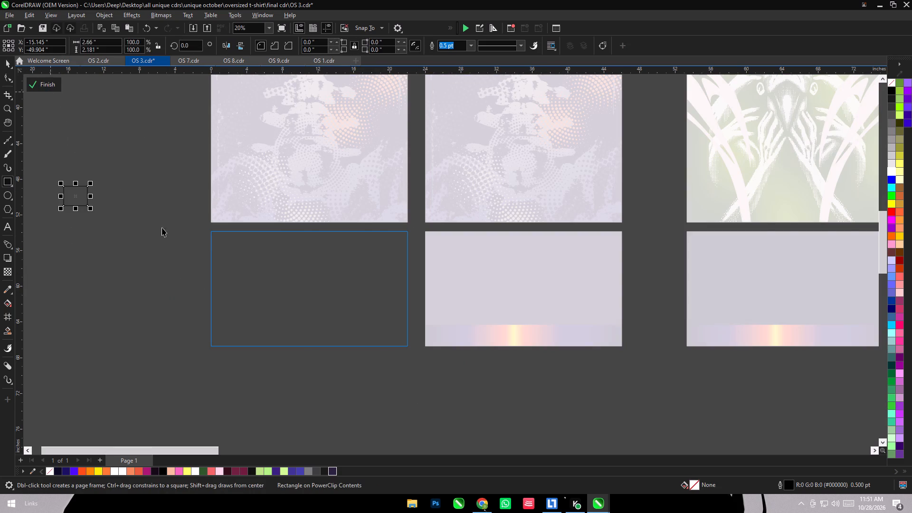
Copy the plain purple sleeve onto the skeleton set's second sleeve, align centre and top, and delete the old gradient-strip sleeve.
left_click_drag(312, 288, 165, 260)
right_click(165, 260)
left_click(531, 307, "shift")
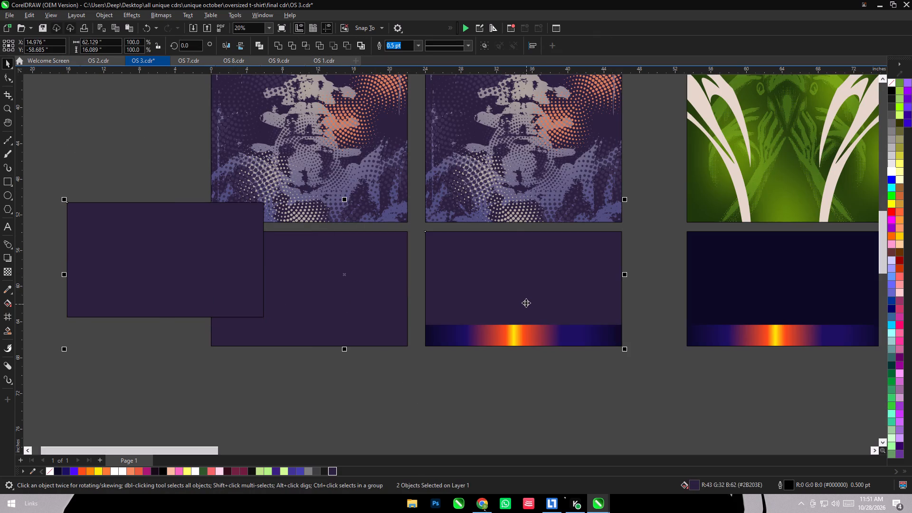
type("CT")
left_click(538, 378)
left_click(372, 297)
left_click(483, 307, "shift")
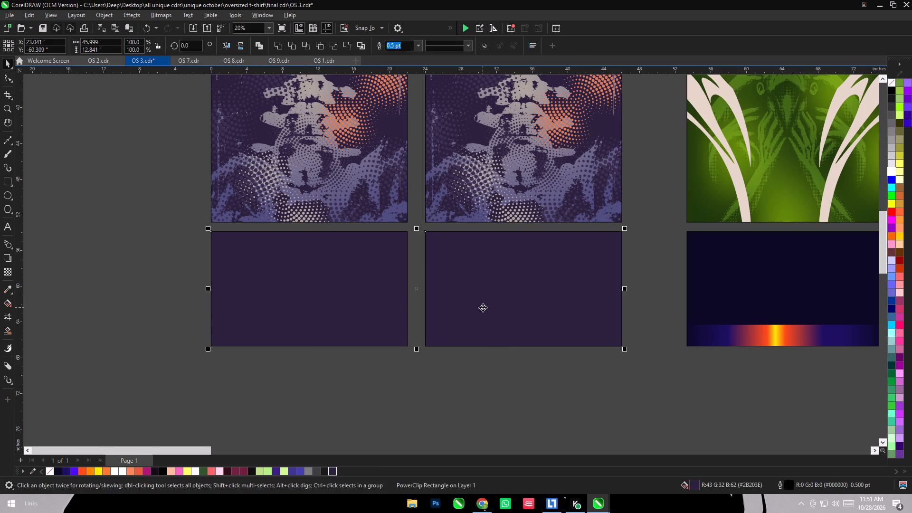
key("shift+Page_Down")
left_click(499, 381)
left_click(501, 339)
key("Delete")
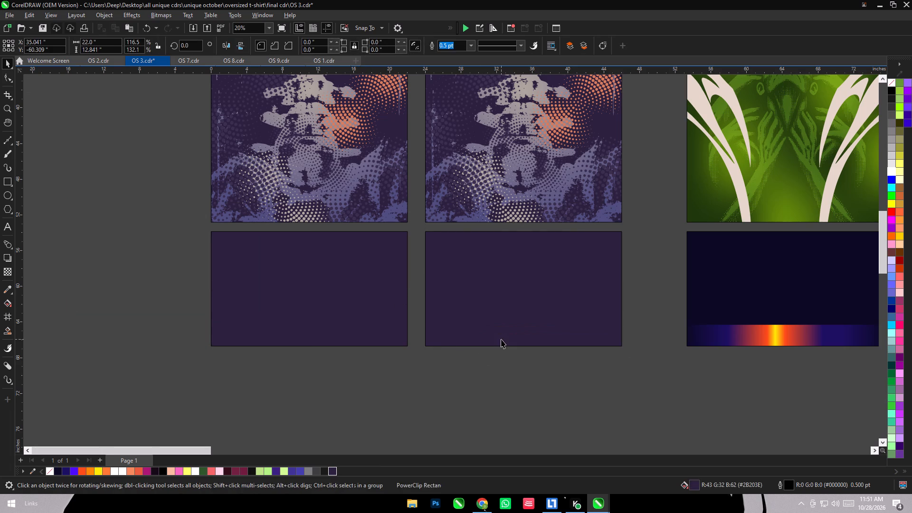
Place a copy of the green set's back panel in the empty area beside the bottom row and ungroup it.
scroll(316, 335, "down", 7)
scroll(265, 328, "down", 6)
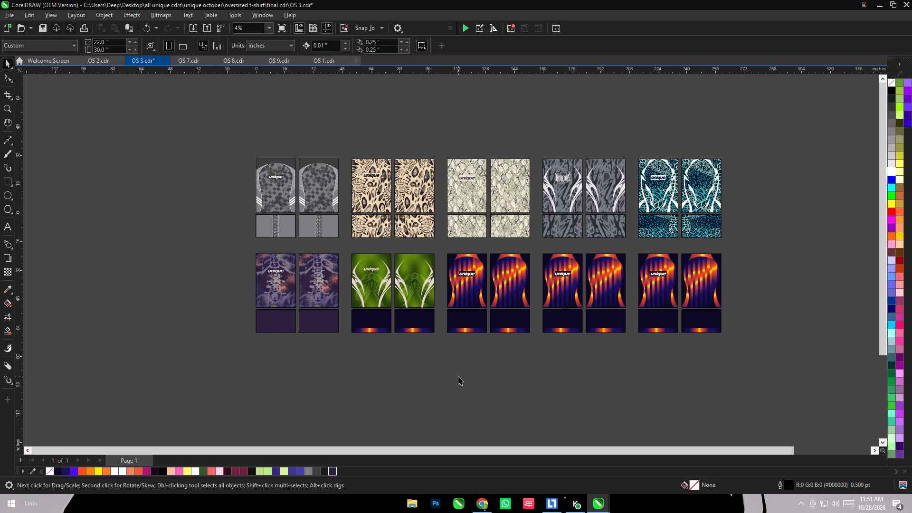
left_click(434, 380)
left_click_drag(416, 251, 375, 263)
left_click_drag(414, 264, 184, 260)
right_click(184, 260)
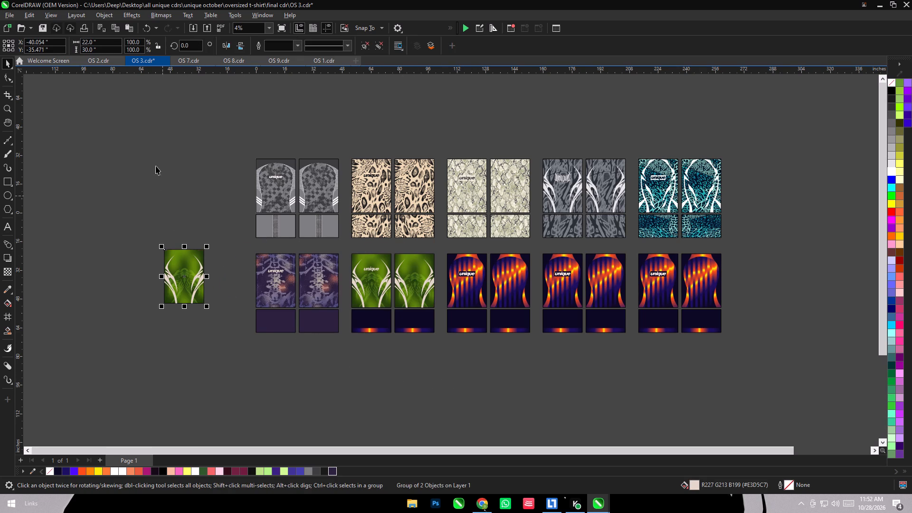
key("ctrl+u")
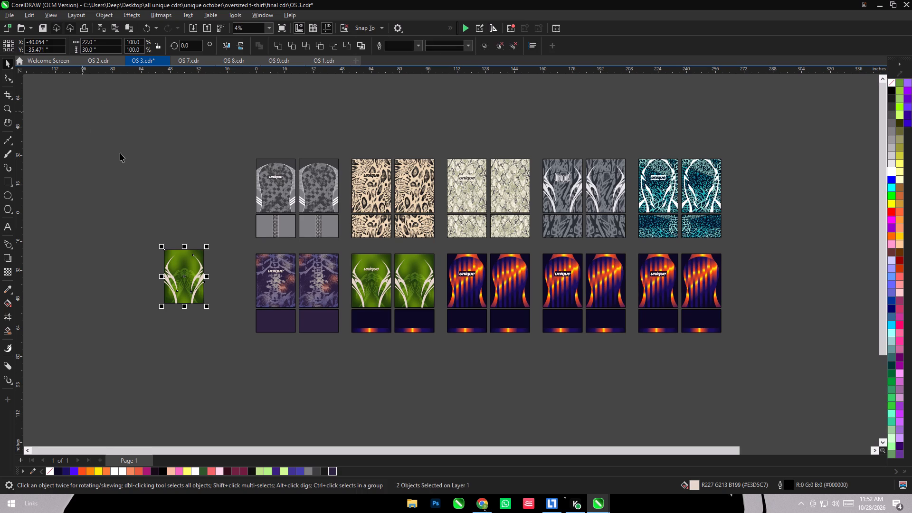
Delete the creature artwork from the copied green panel's PowerClip contents, keeping the green mesh background.
left_click(121, 153)
left_click(193, 270)
left_click(36, 85)
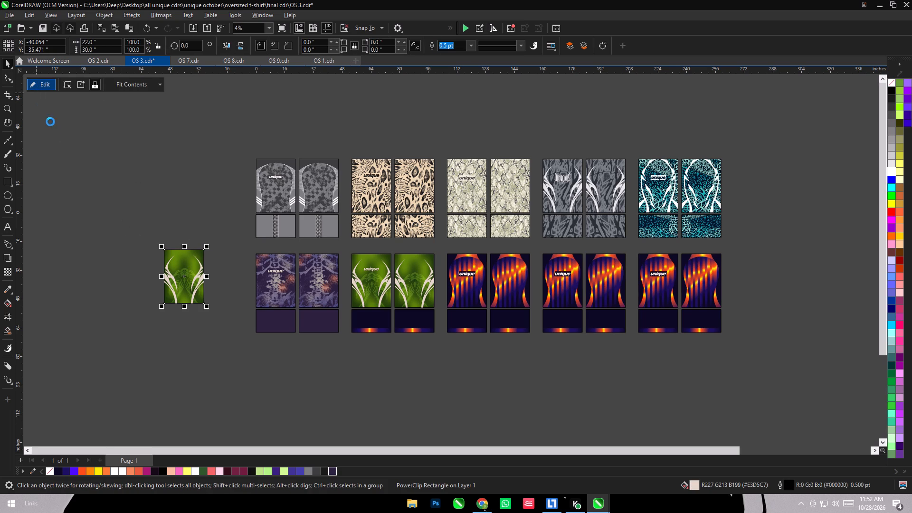
left_click(185, 291)
key("Delete")
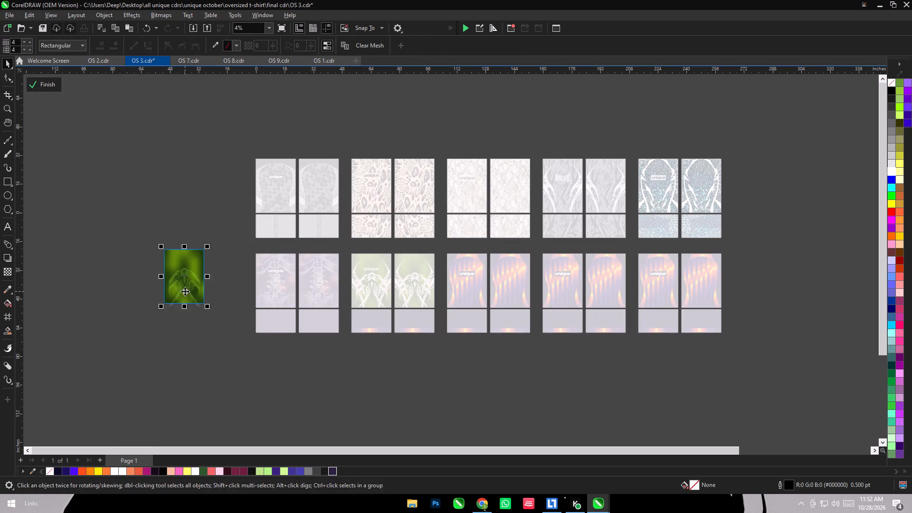
key("ctrl+z")
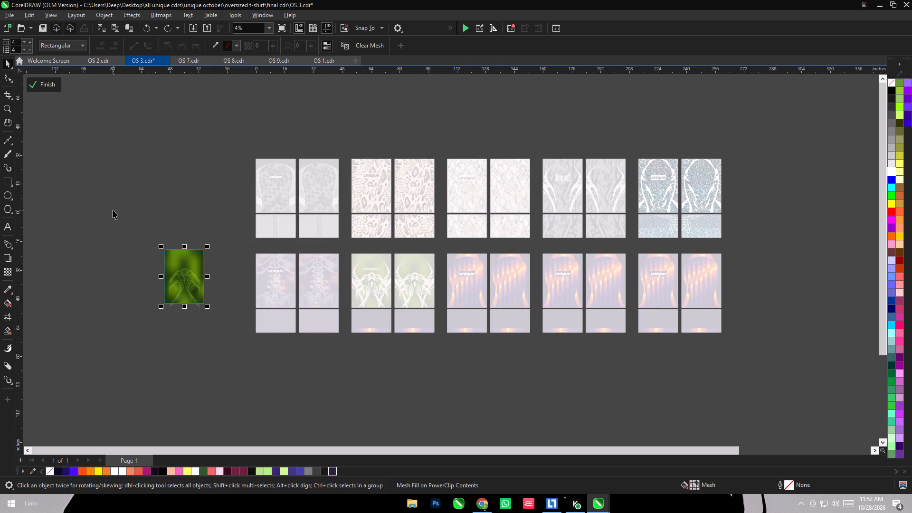
left_click(179, 356)
left_click(203, 274)
scroll(195, 274, "up", 8)
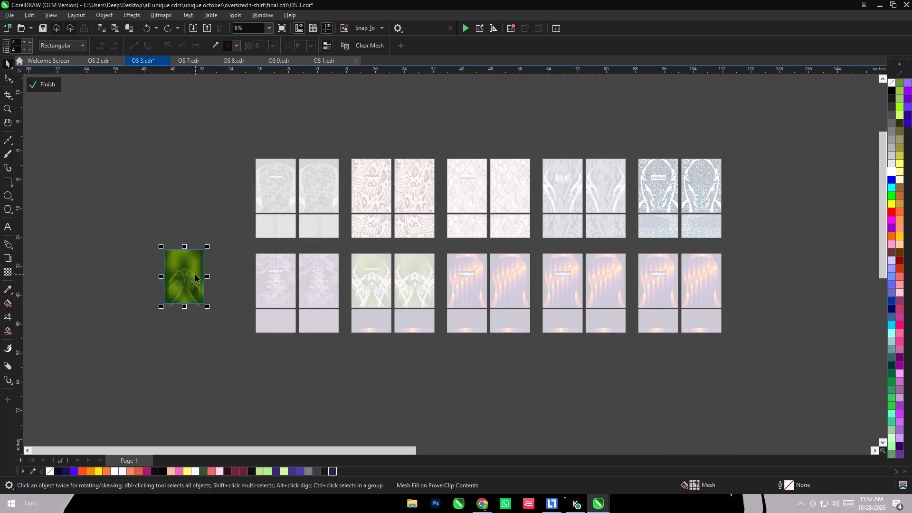
scroll(195, 274, "up", 2)
left_click_drag(286, 240, 81, 447)
key("Delete")
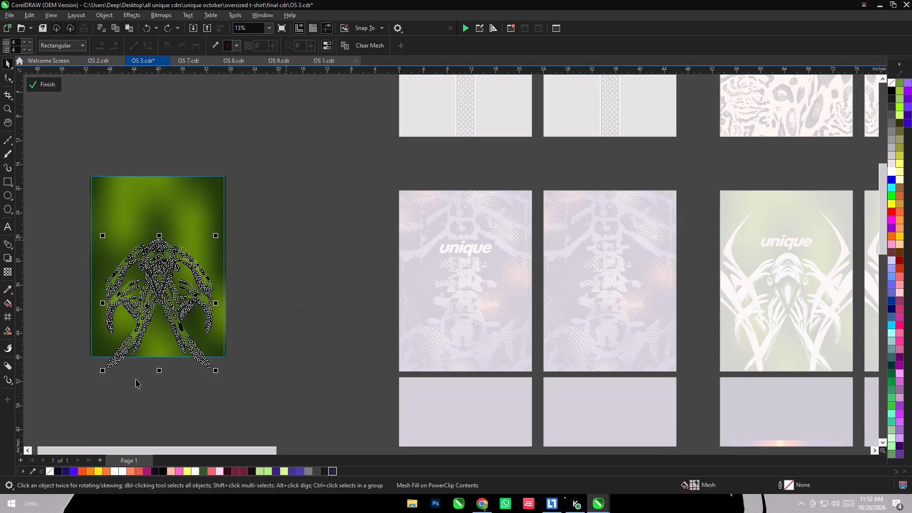
left_click(42, 81)
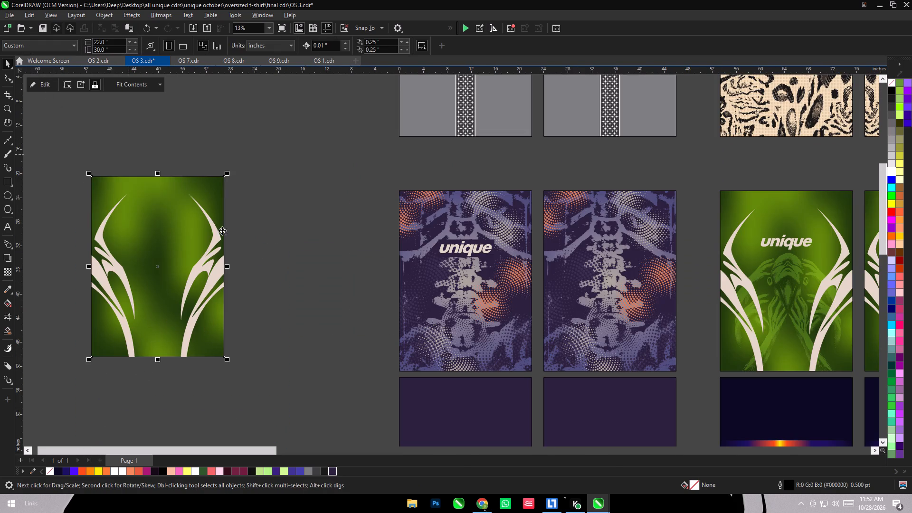
Delete the cream tribal shapes from the copied green panel.
left_click(218, 236)
key("Delete")
Shorten the copied green panel from its bottom edge to about 17.39 inches high, keeping the 22-inch width.
scroll(207, 213, "down", 3)
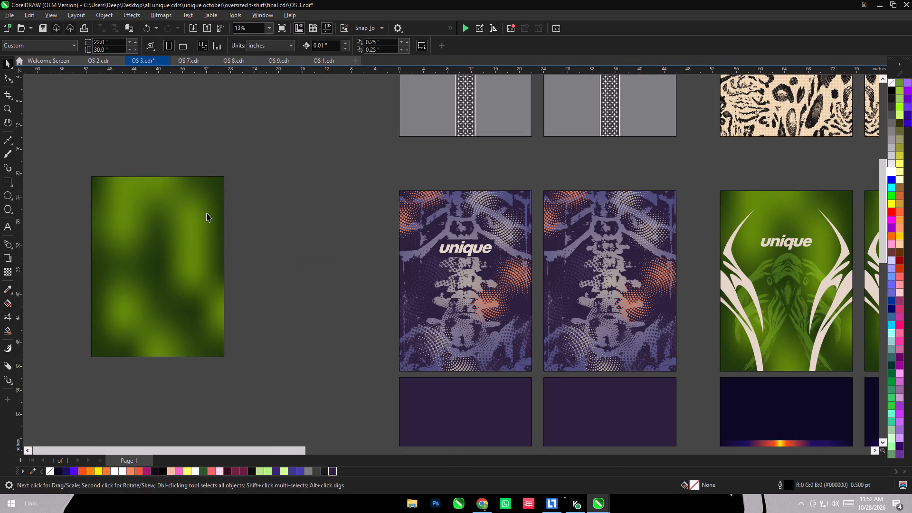
scroll(207, 213, "down", 2)
left_click(197, 230)
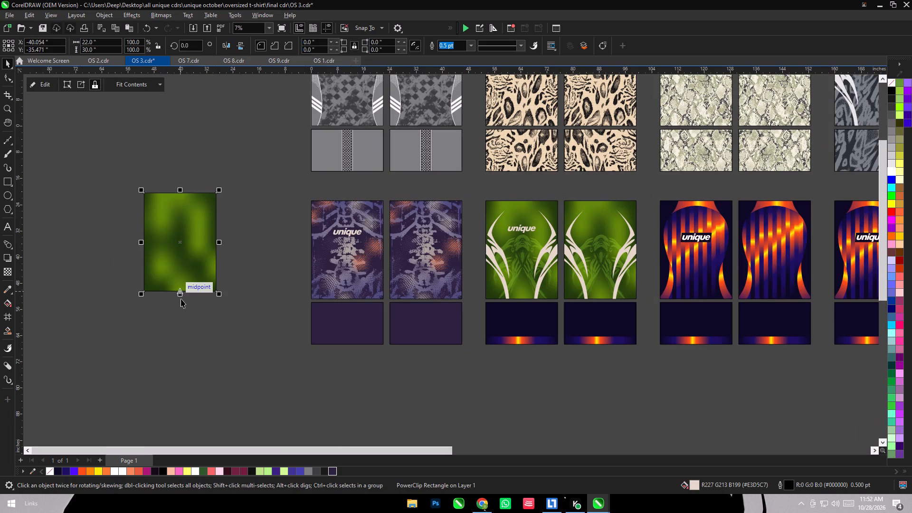
left_click_drag(180, 296, 183, 255)
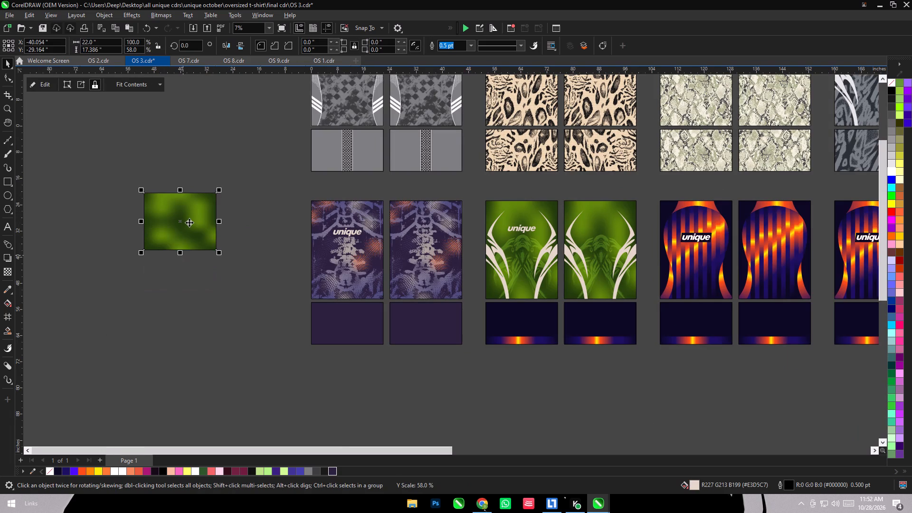
PowerClip the shortened green panel inside the first sleeve frame of the green set.
right_click(189, 222)
left_click(165, 238)
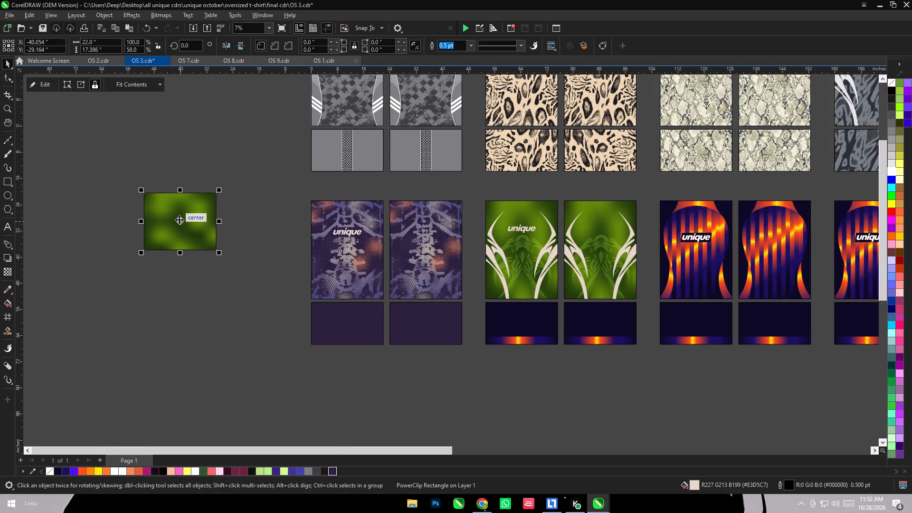
right_click(179, 219)
left_click(245, 344)
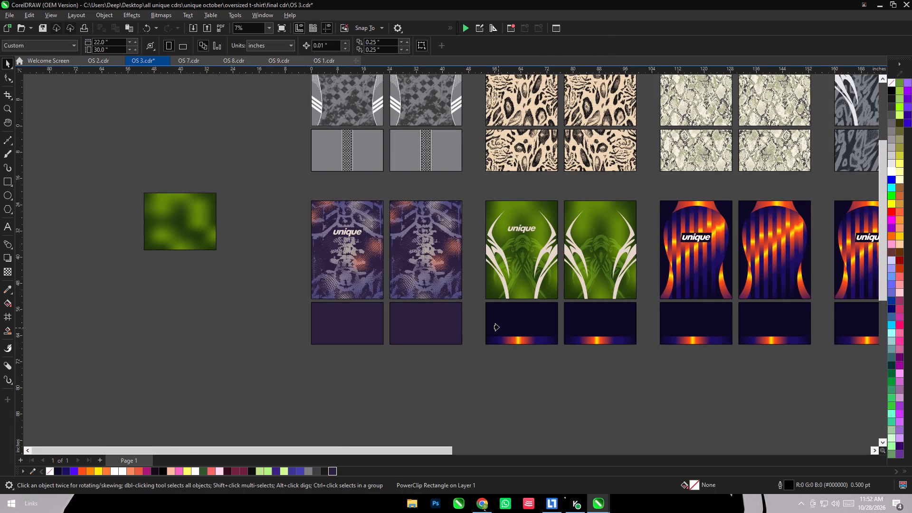
left_click(498, 327)
left_click(528, 401)
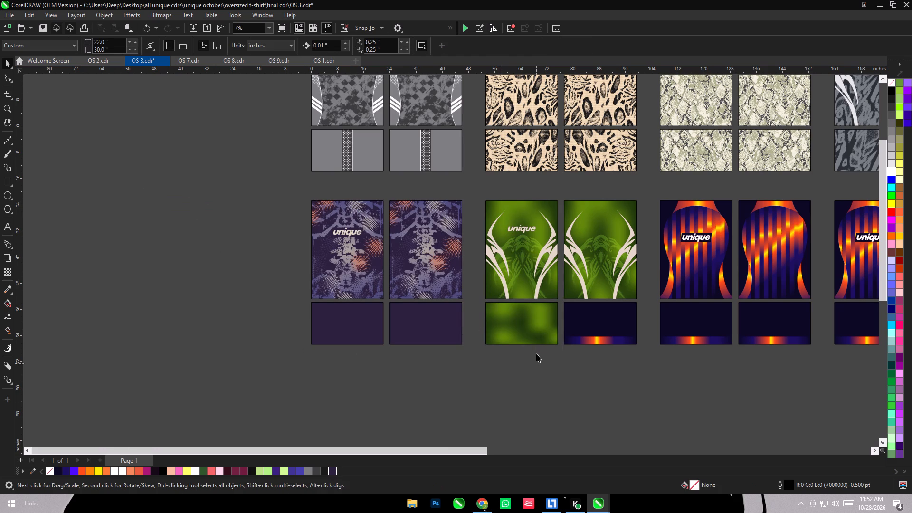
Send the green panel to the back within that sleeve's PowerClip, delete the gradient strip there, and finish editing.
left_click(536, 333)
left_click(53, 87)
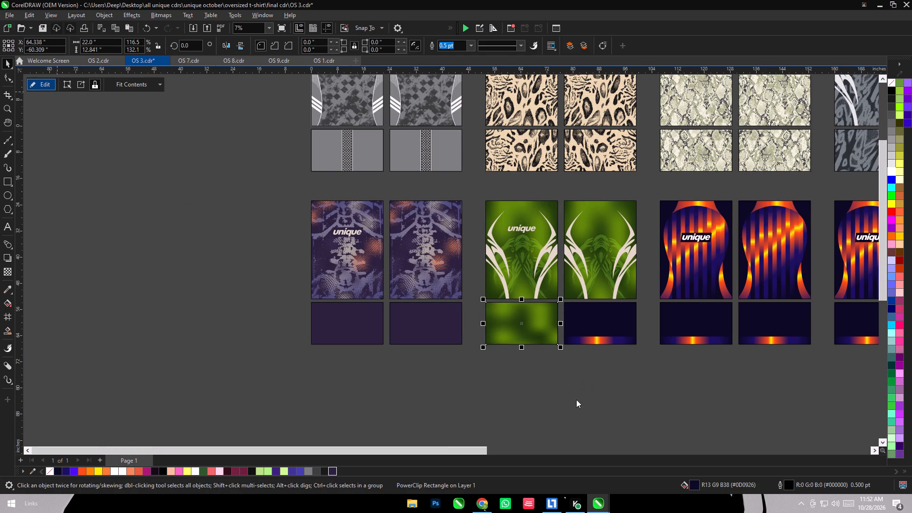
left_click(543, 333)
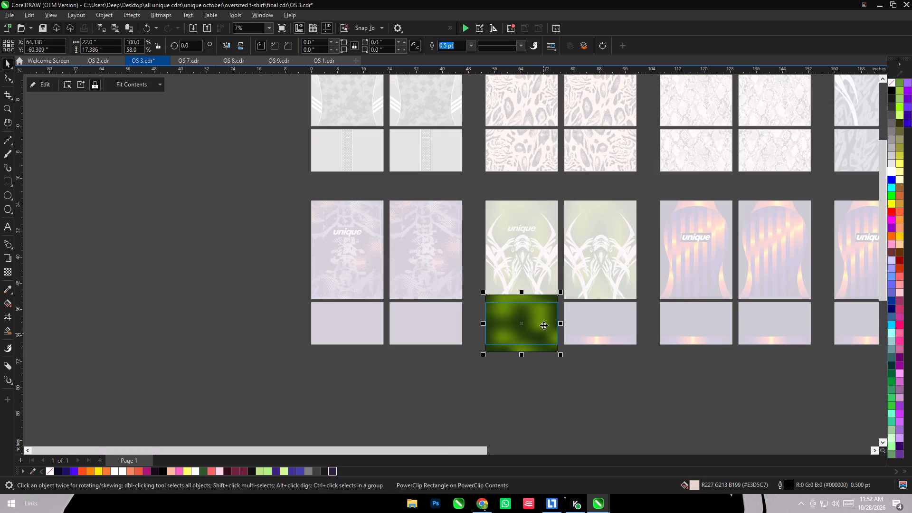
key("shift+Page_Down")
left_click(560, 389)
left_click_drag(464, 386, 565, 298)
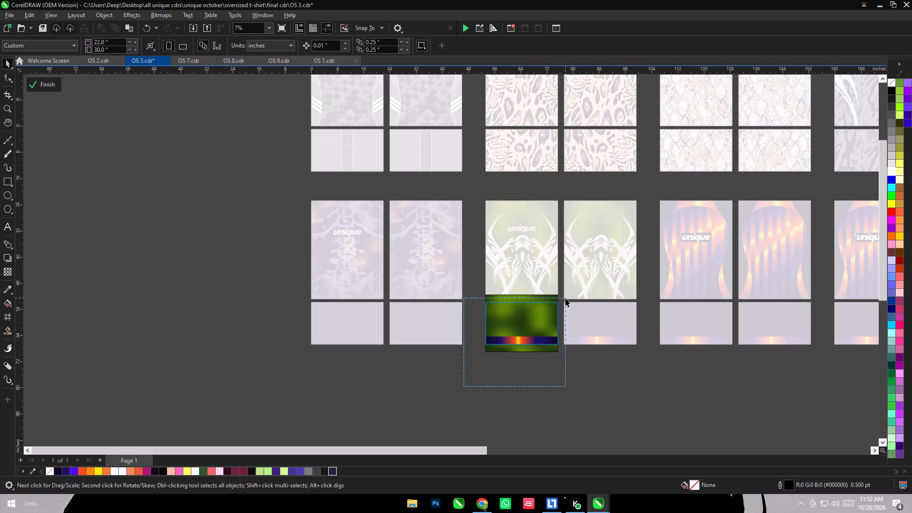
left_click_drag(565, 298, 579, 316)
key("Delete")
left_click(567, 387)
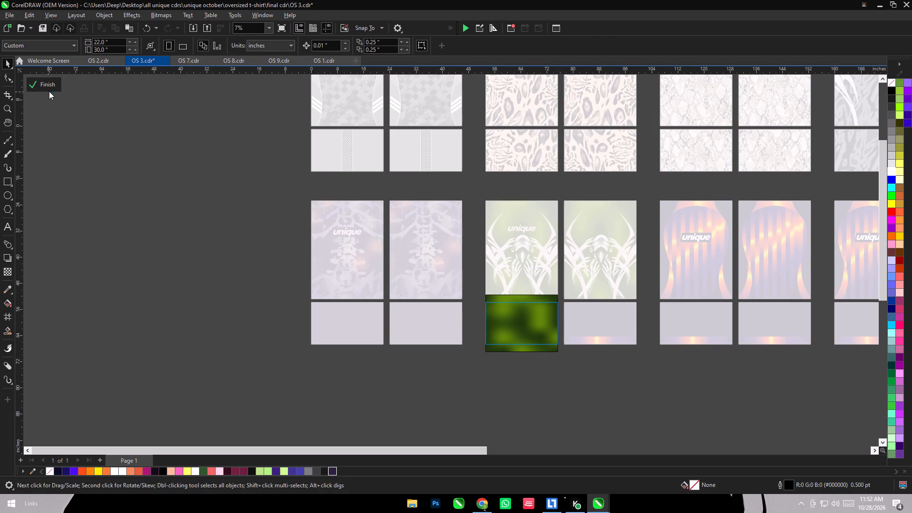
left_click(51, 83)
left_click(145, 173)
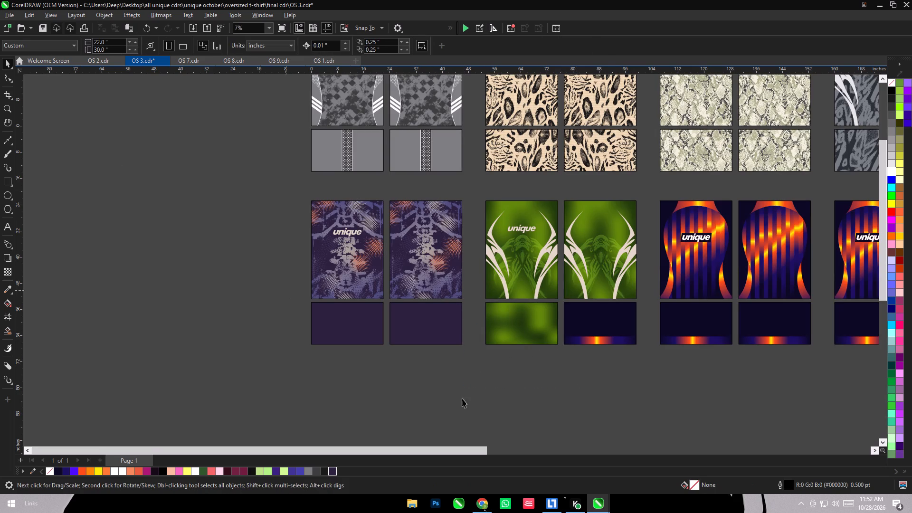
Copy the green sleeve onto the set's second sleeve, align centre and top, and delete the old gradient-strip sleeve.
left_click_drag(532, 322, 485, 392)
right_click(484, 392)
left_click(600, 333, "shift")
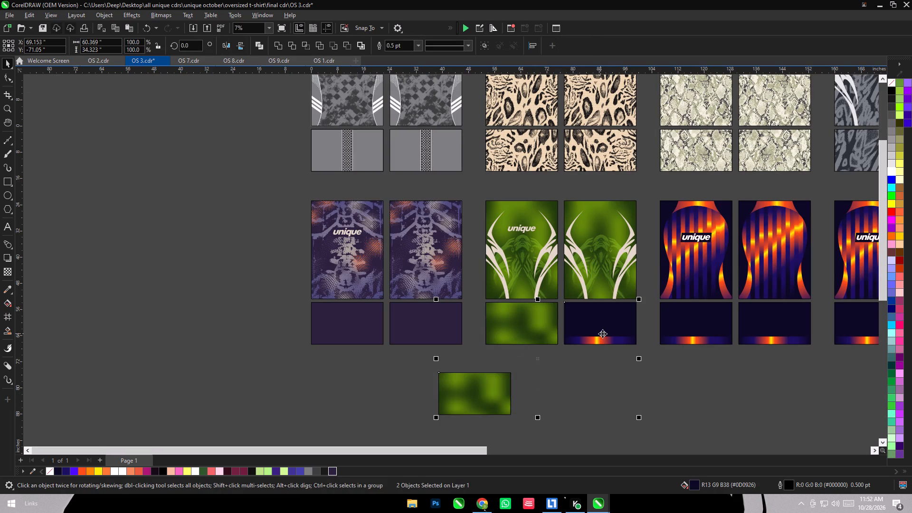
key("c")
key("t")
left_click(607, 406)
left_click(535, 325)
left_click(607, 330, "shift")
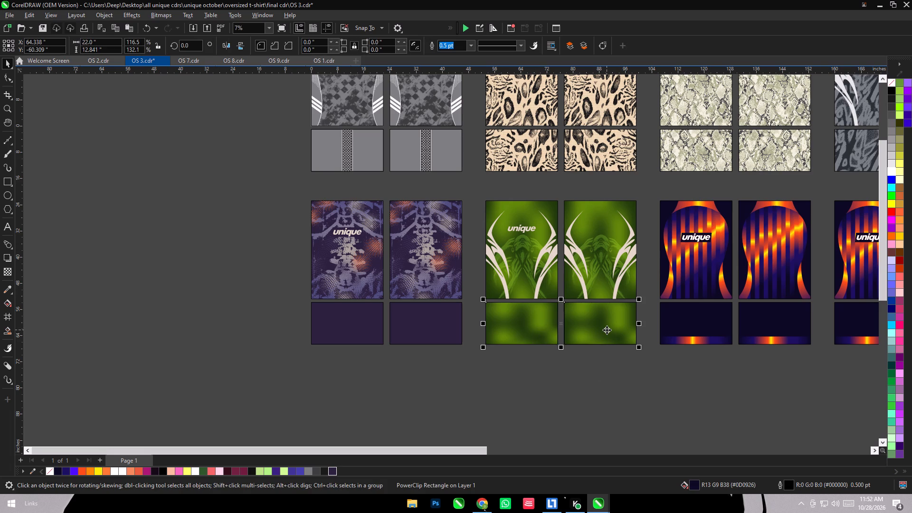
key("shift+Page_Down")
left_click(620, 408)
left_click(602, 335)
key("Delete")
left_click(591, 380)
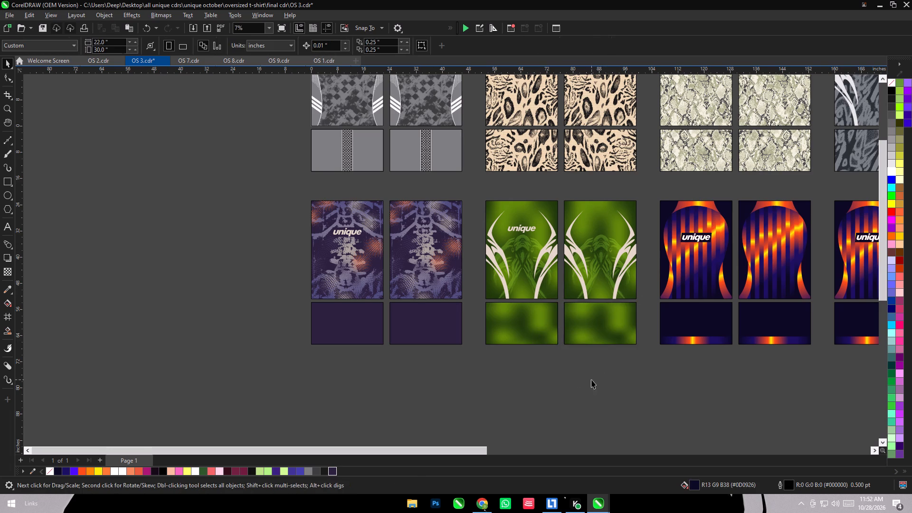
Save OS 3.cdr.
scroll(260, 295, "down", 6)
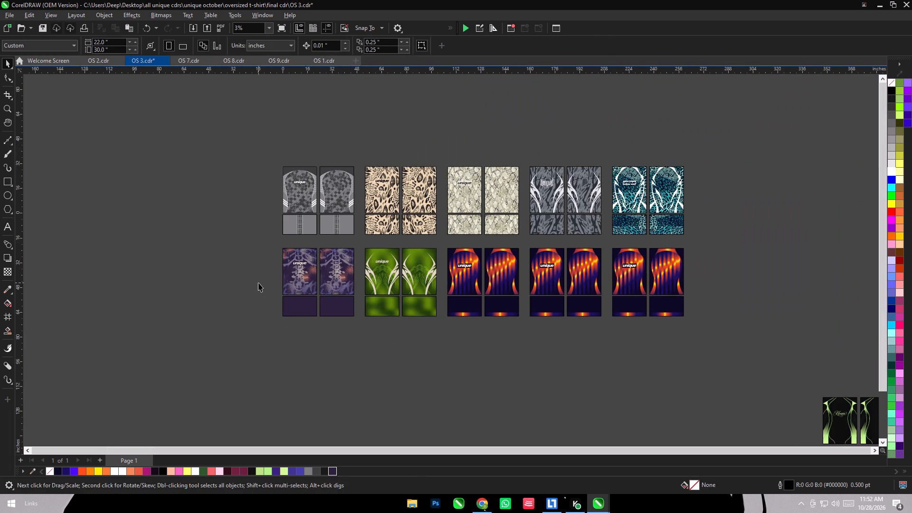
key("ctrl+s")
Close the OS 7.cdr source document.
left_click(185, 57)
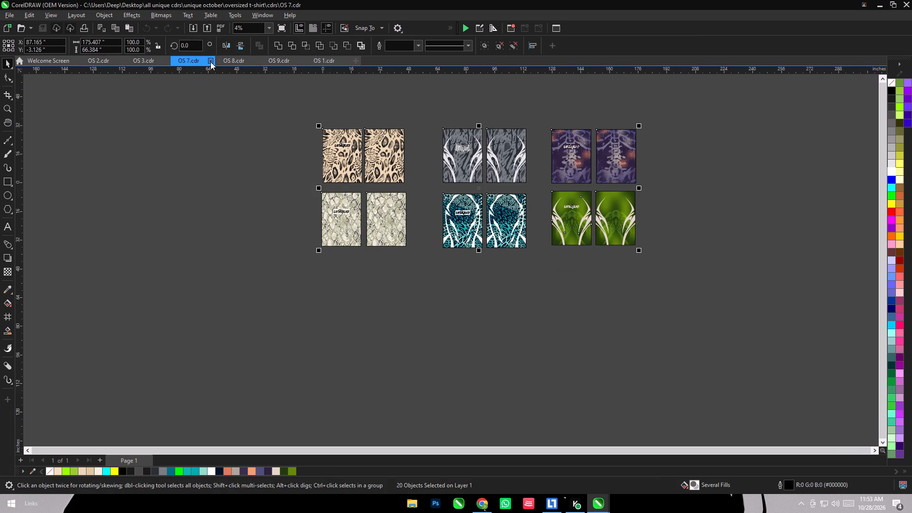
left_click(210, 62)
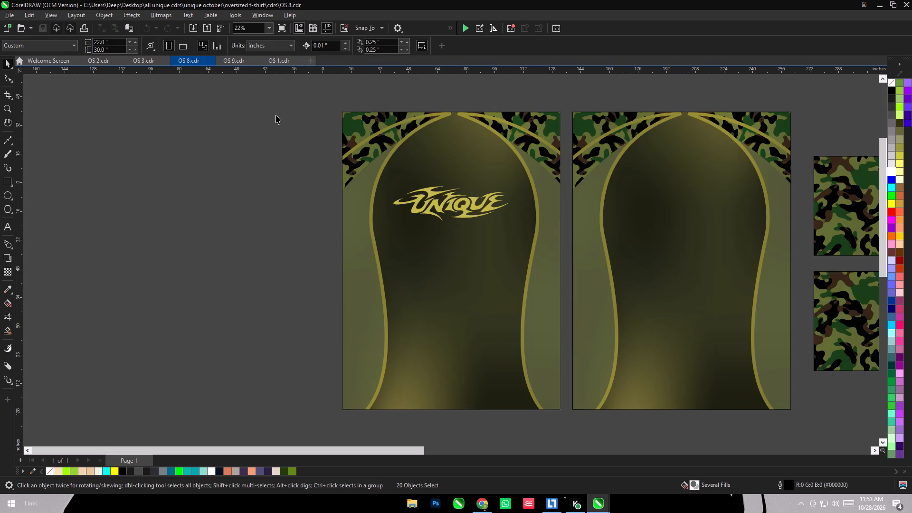
Delete the single black panel with the white brushstroke artwork below the camouflage set in OS 8.cdr.
scroll(308, 185, "down", 15)
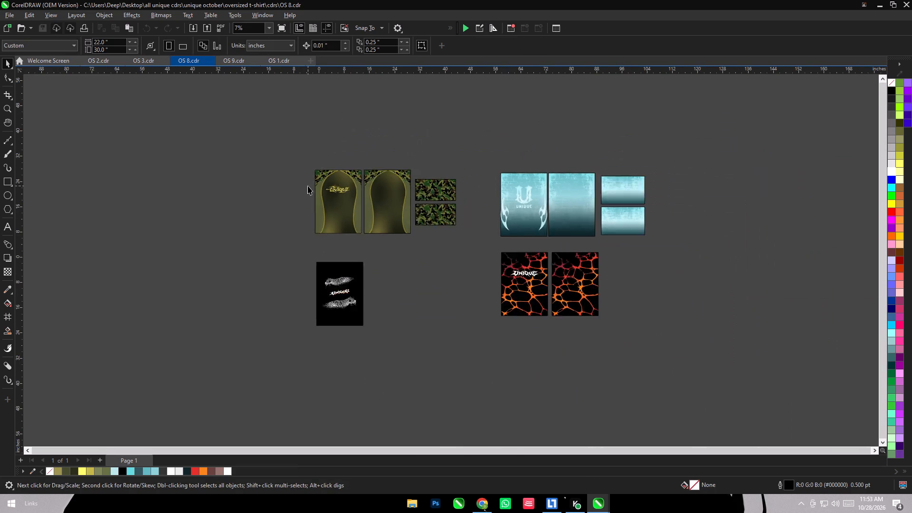
scroll(308, 186, "down", 1)
scroll(308, 186, "up", 4)
left_click_drag(297, 378, 397, 249)
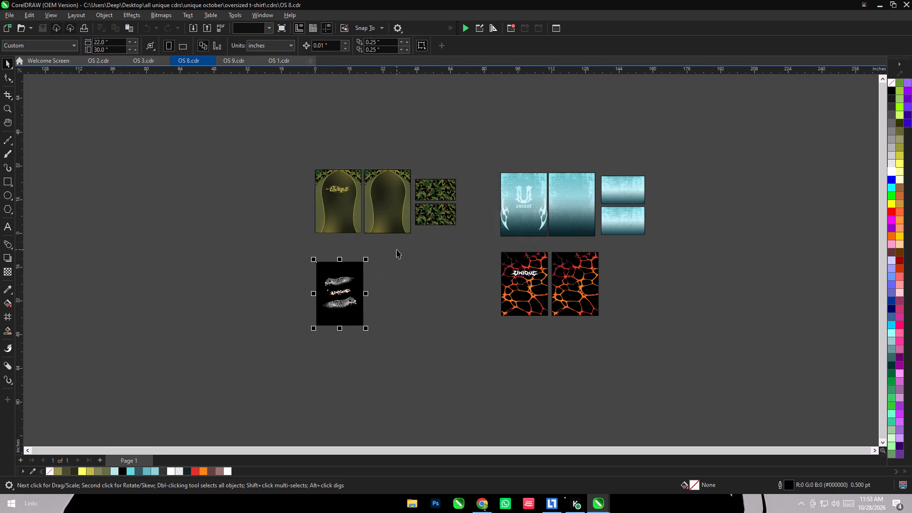
key("Delete")
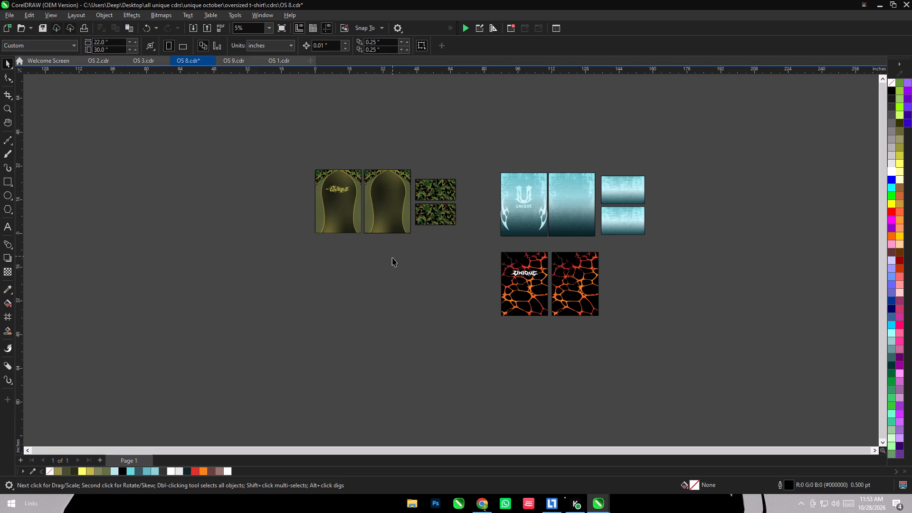
Examine the t-shirt sets in OS 9.cdr and return to OS 8.cdr.
left_click(233, 62)
scroll(268, 209, "down", 7)
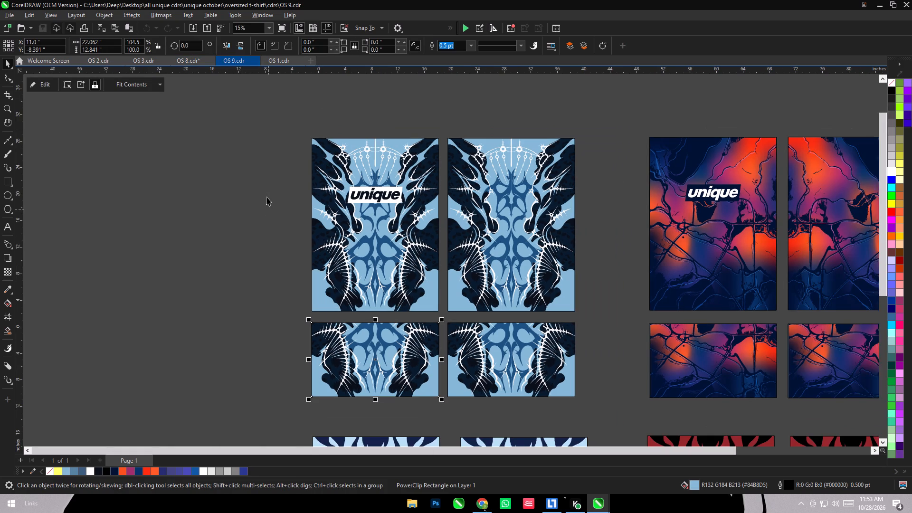
scroll(297, 138, "down", 5)
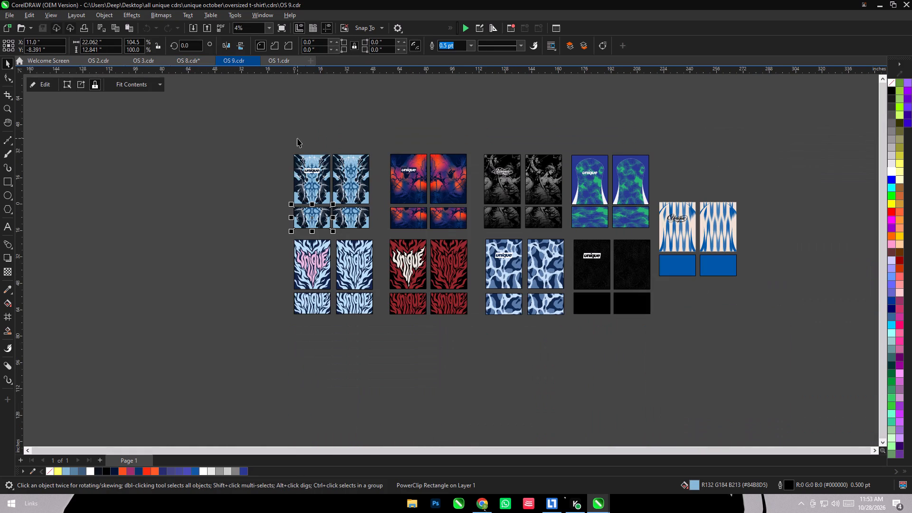
left_click(192, 60)
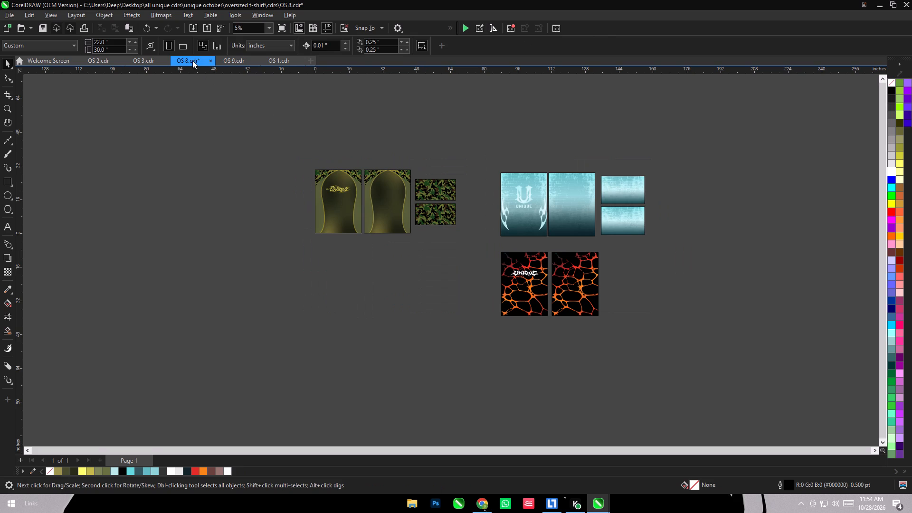
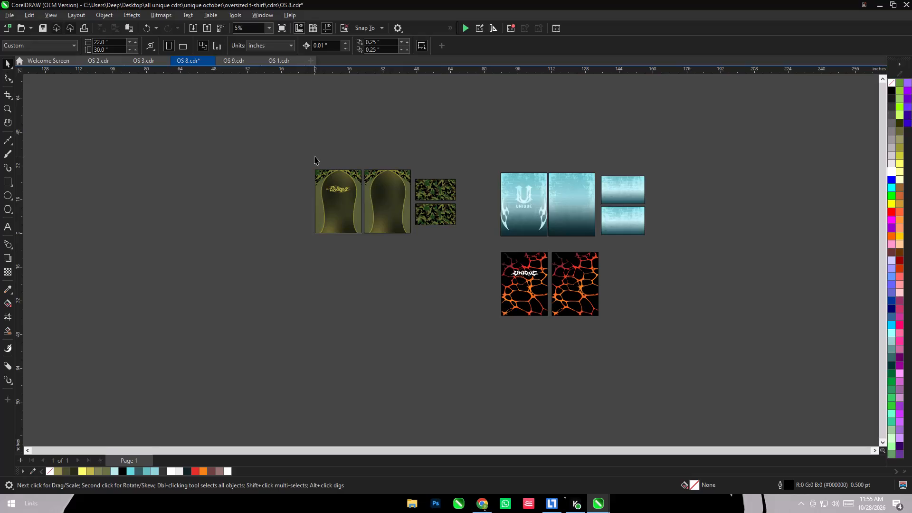
Copy the camouflage t-shirt set from OS 8.cdr into OS 3.cdr and place it beside the second row of sets.
left_click(329, 142)
left_click_drag(275, 158, 469, 258)
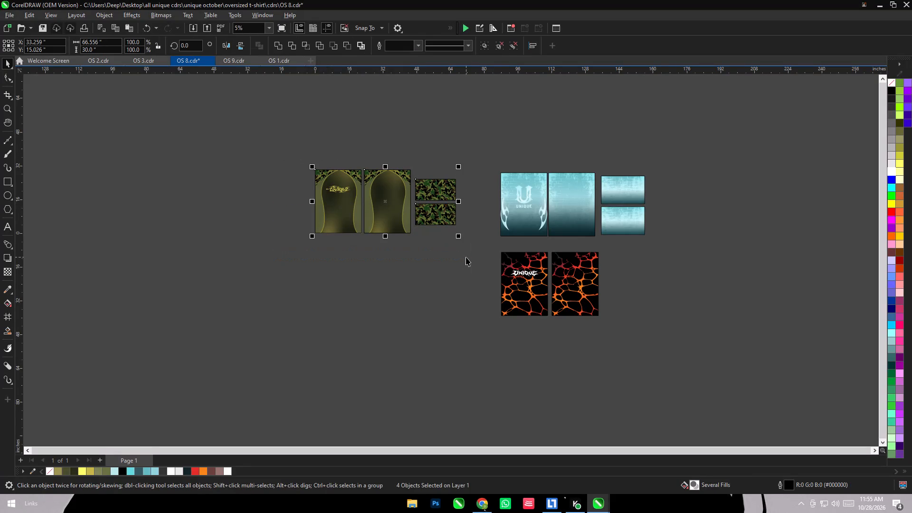
key("ctrl+c")
left_click(140, 61)
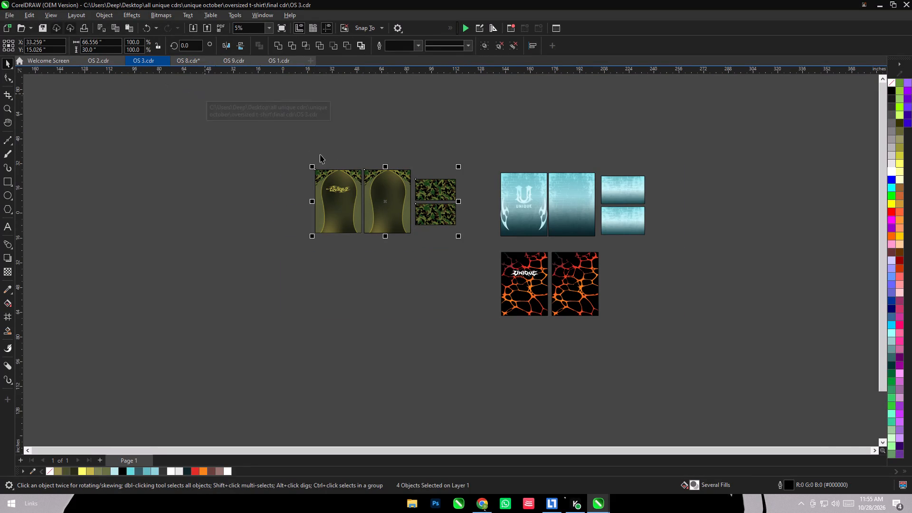
right_click_drag(763, 254, 762, 250)
left_click(801, 332)
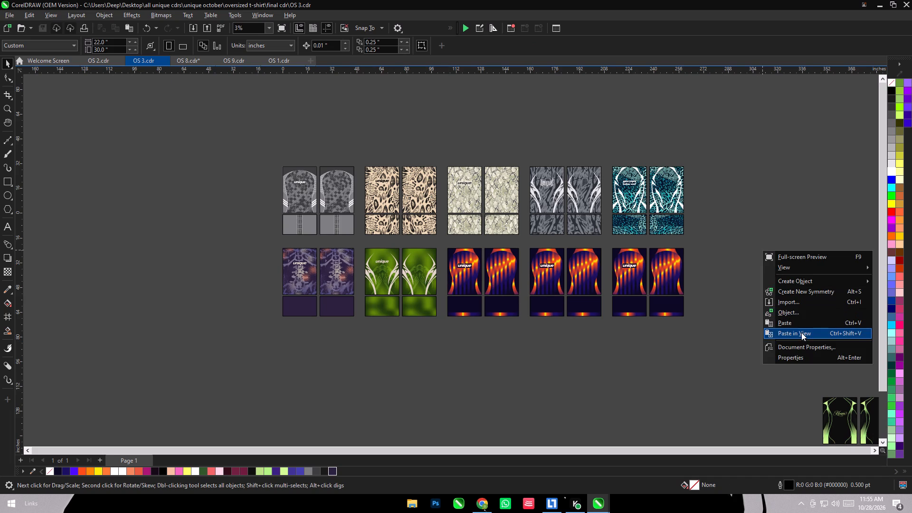
left_click_drag(516, 289, 821, 289)
left_click(779, 360)
Copy the teal U UNIQUE t-shirt set from OS 8.cdr into OS 3.cdr and place it beside the camouflage set.
left_click(202, 60)
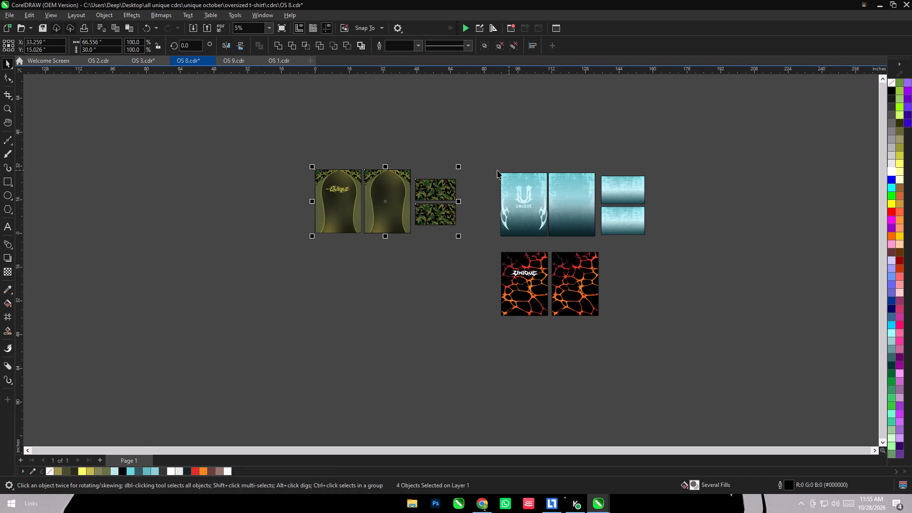
left_click_drag(492, 149, 723, 260)
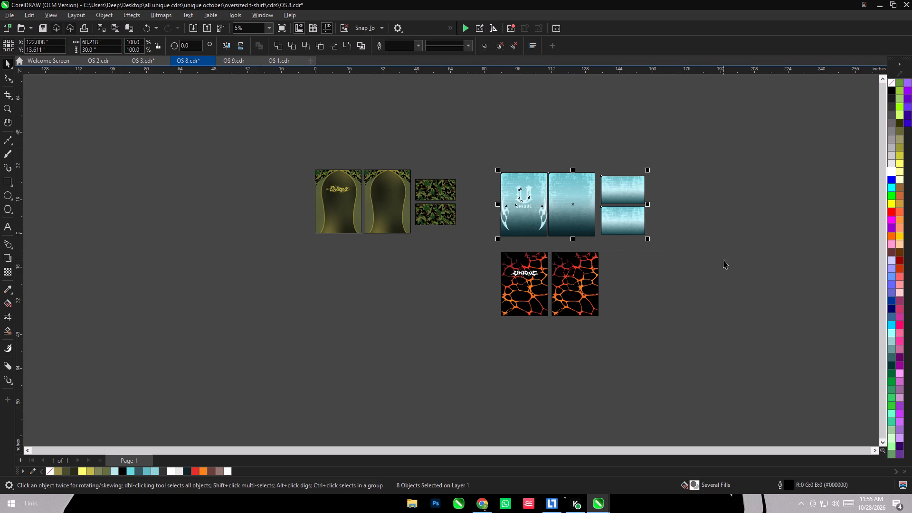
key("ctrl+c")
left_click(147, 57)
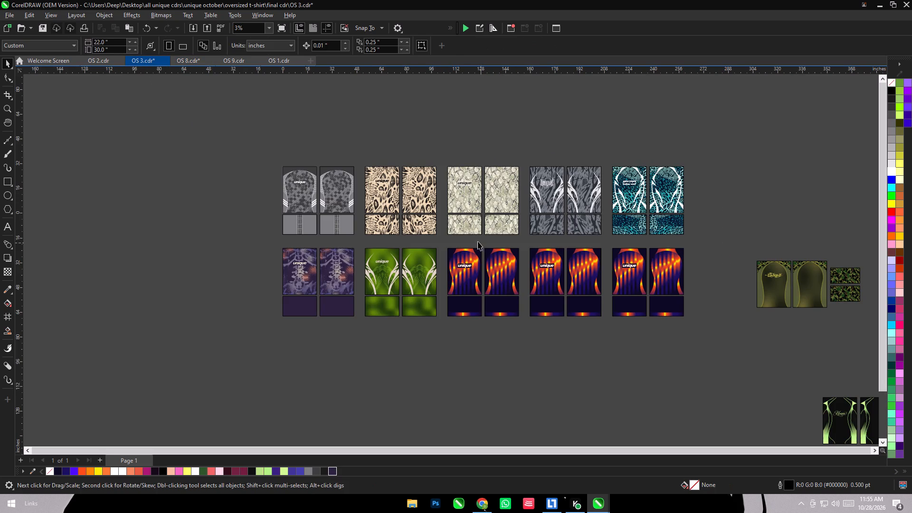
scroll(343, 192, "down", 6)
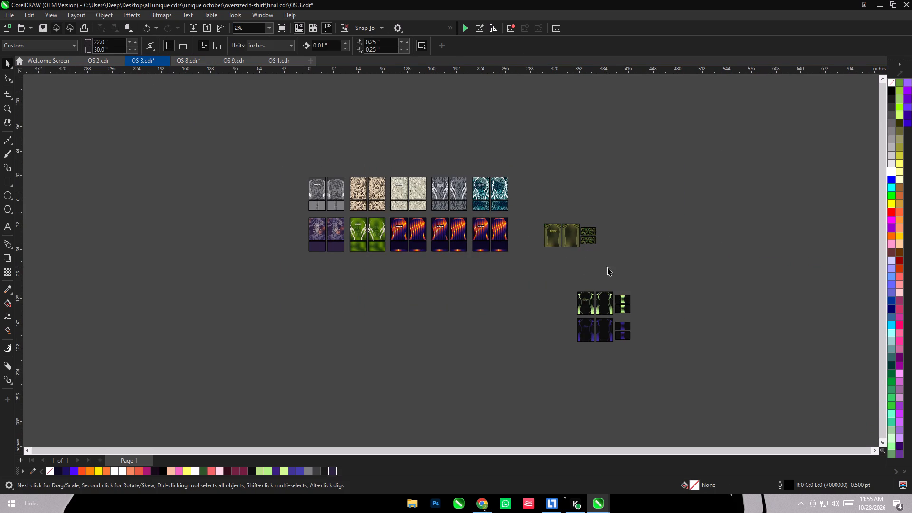
scroll(615, 265, "up", 6)
right_click(666, 175)
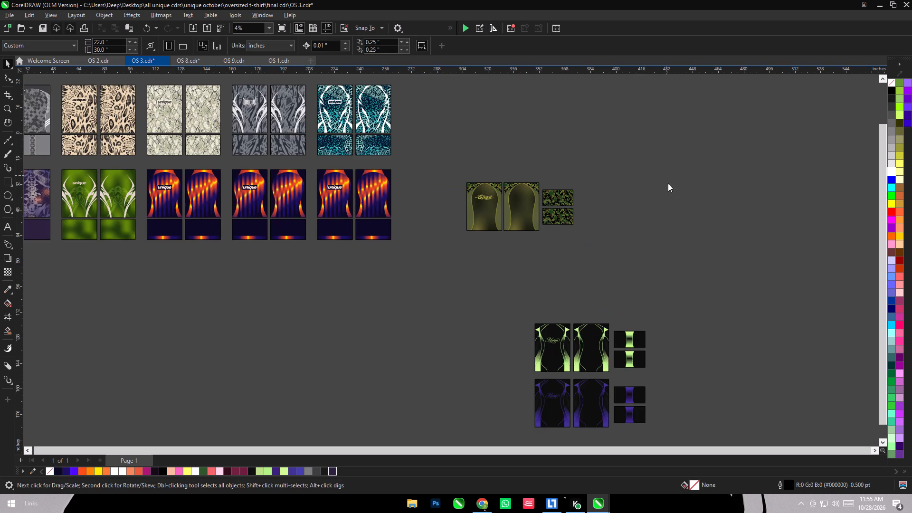
left_click(723, 256)
left_click_drag(495, 277, 496, 277)
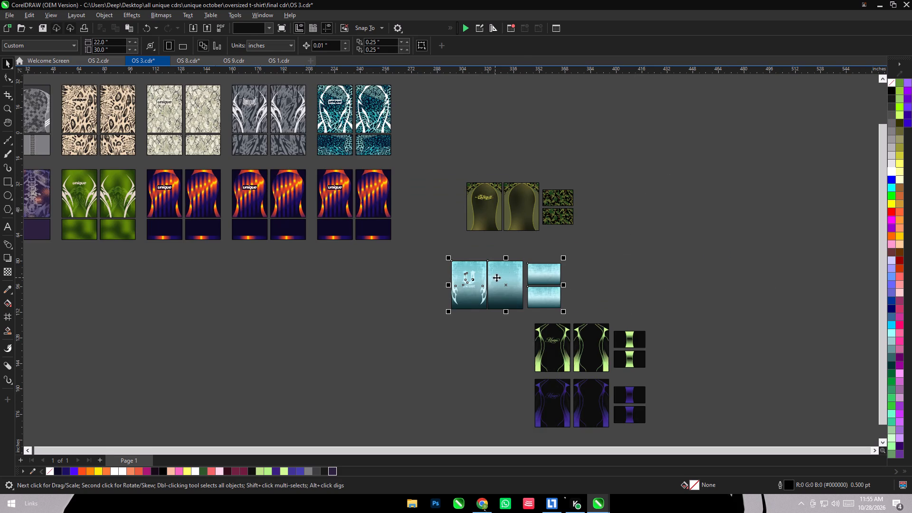
left_click_drag(496, 277, 631, 202)
left_click(739, 297)
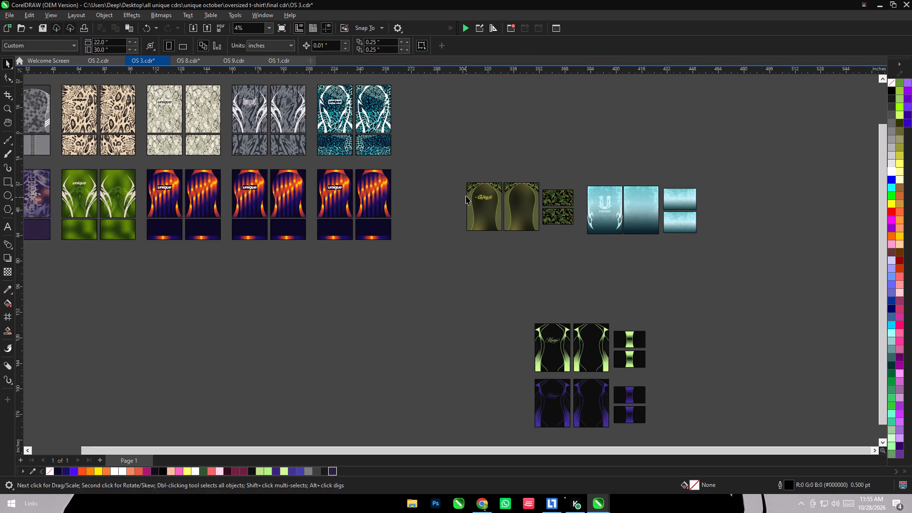
Align the camouflage front and back panels, centred and top-flush, onto the second row's third set, replacing its striped body panels.
left_click_drag(451, 184, 523, 209)
scroll(494, 199, "up", 9)
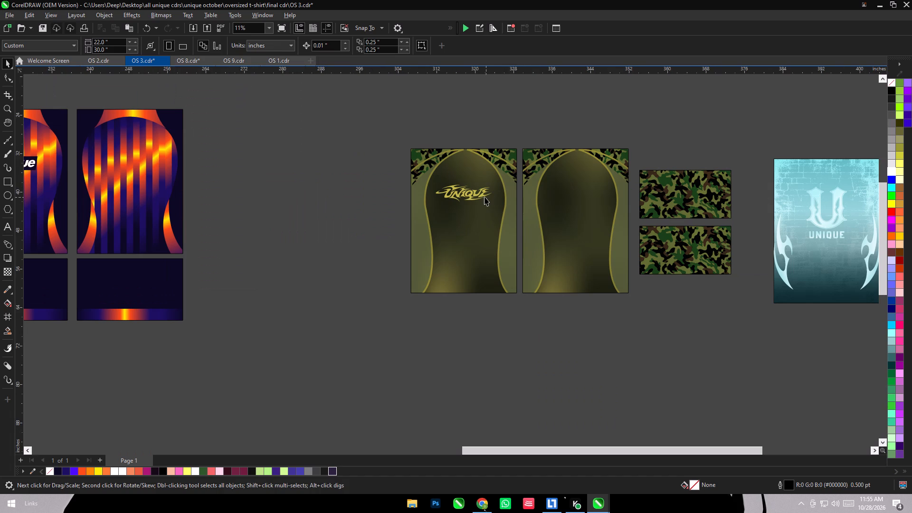
left_click(484, 197)
scroll(484, 197, "down", 7)
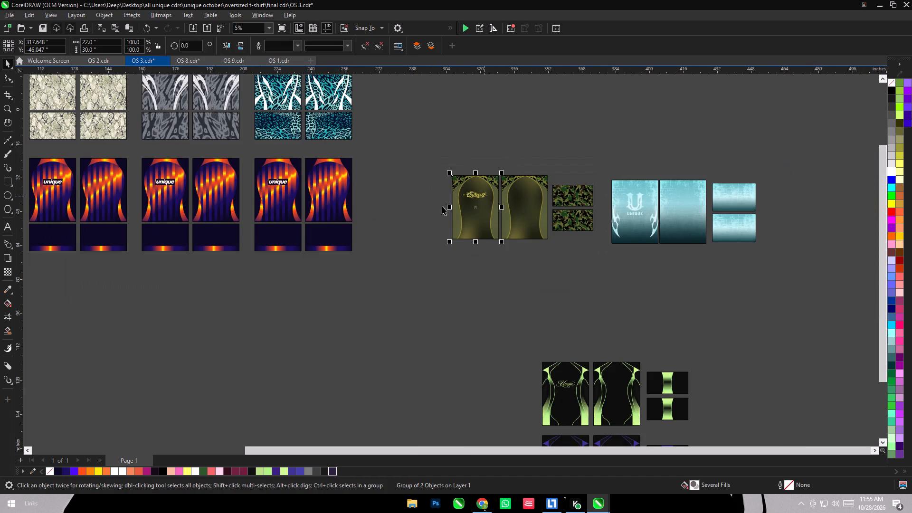
scroll(464, 208, "down", 2)
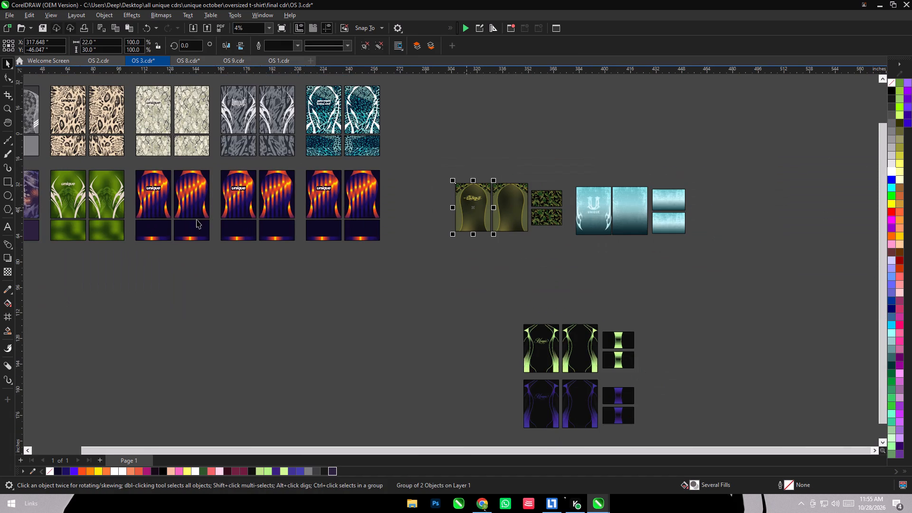
left_click(157, 211, "shift")
type("CT")
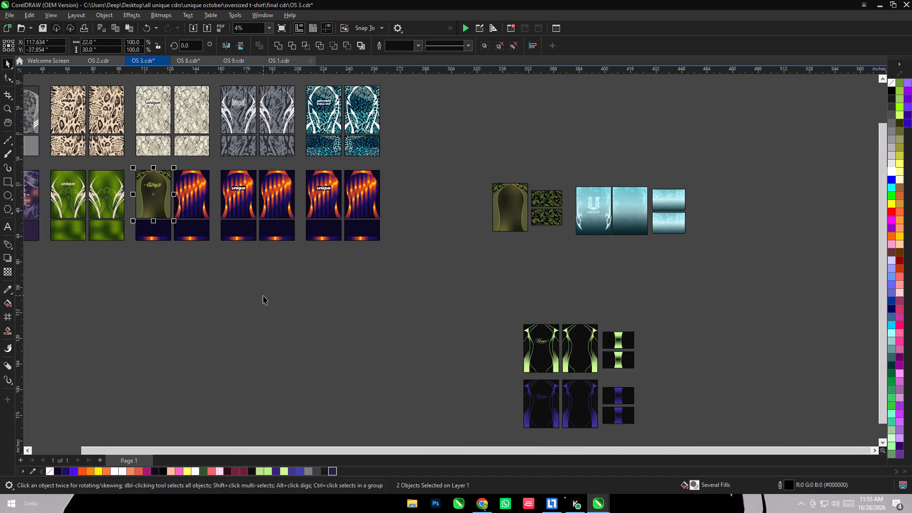
left_click(263, 295)
left_click(525, 214)
left_click(190, 201, "shift")
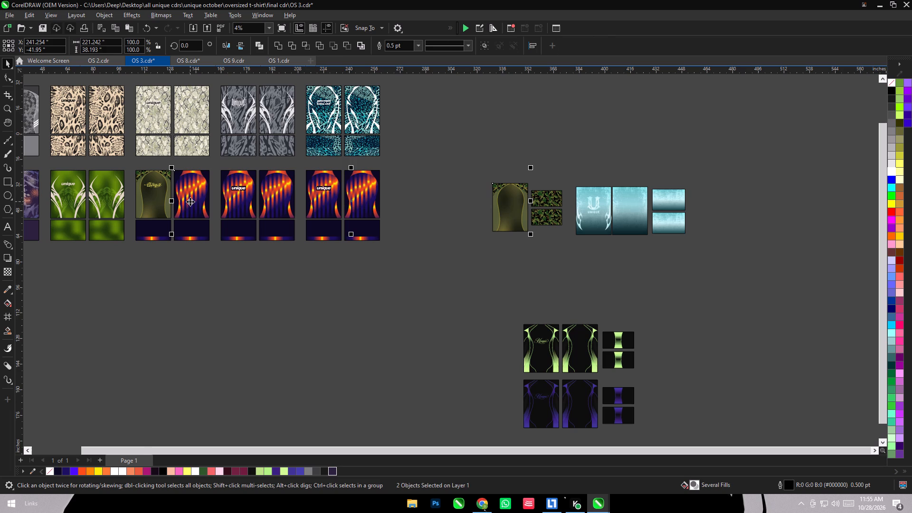
type("CT")
left_click(310, 317)
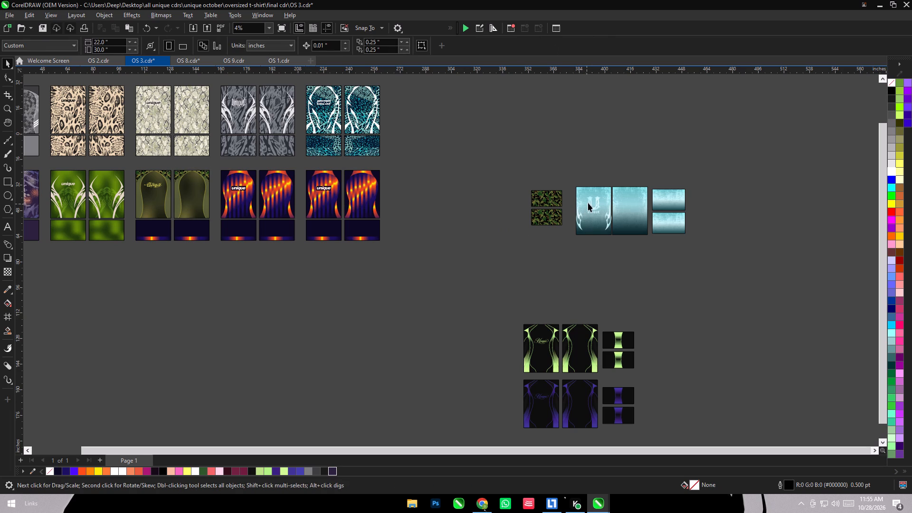
Group the U emblem with the UNIQUE lettering and centre the group horizontally on the teal front panel.
left_click(588, 201)
scroll(598, 203, "up", 8)
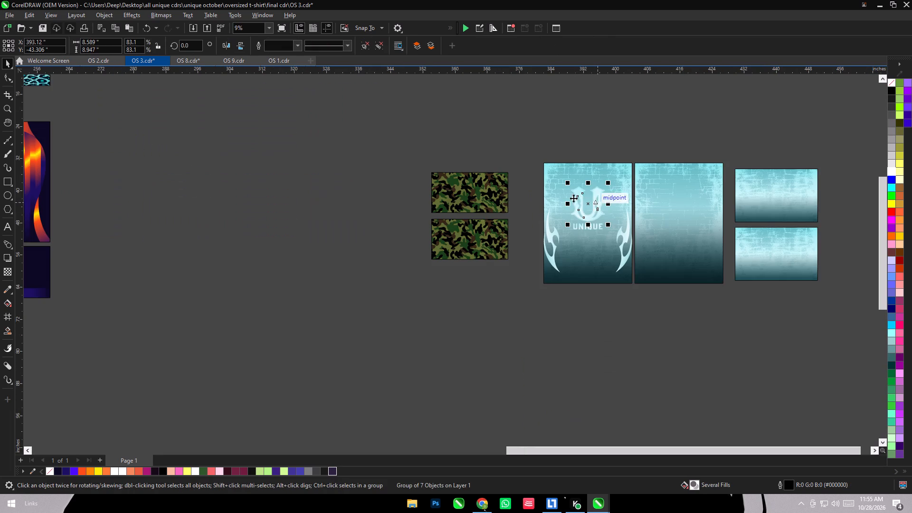
left_click_drag(532, 174, 642, 267)
key("ctrl+g")
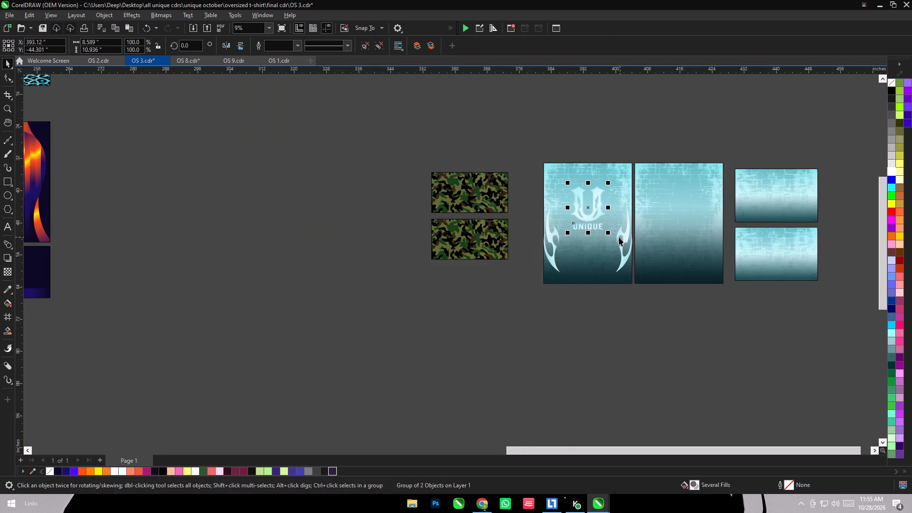
left_click(609, 235, "shift")
left_click_drag(585, 318, 585, 314)
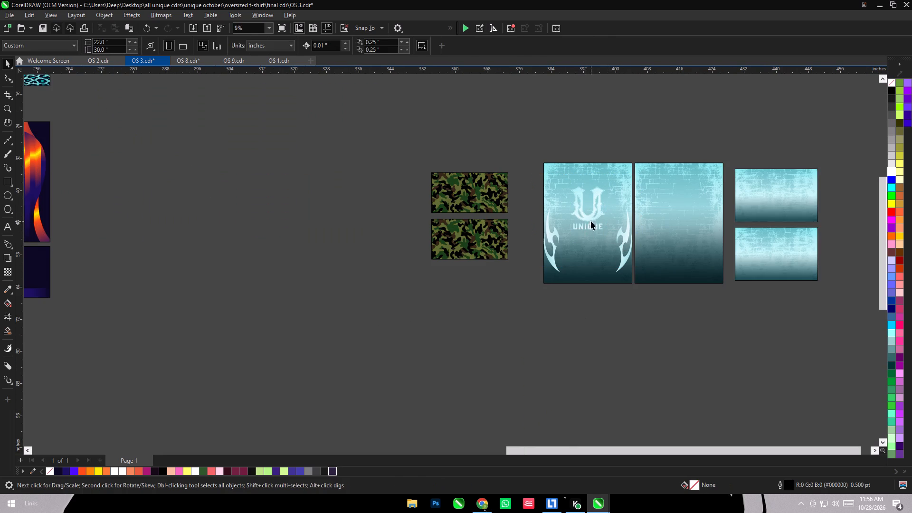
left_click(592, 214)
left_click(596, 256, "shift")
key("c")
left_click(608, 320)
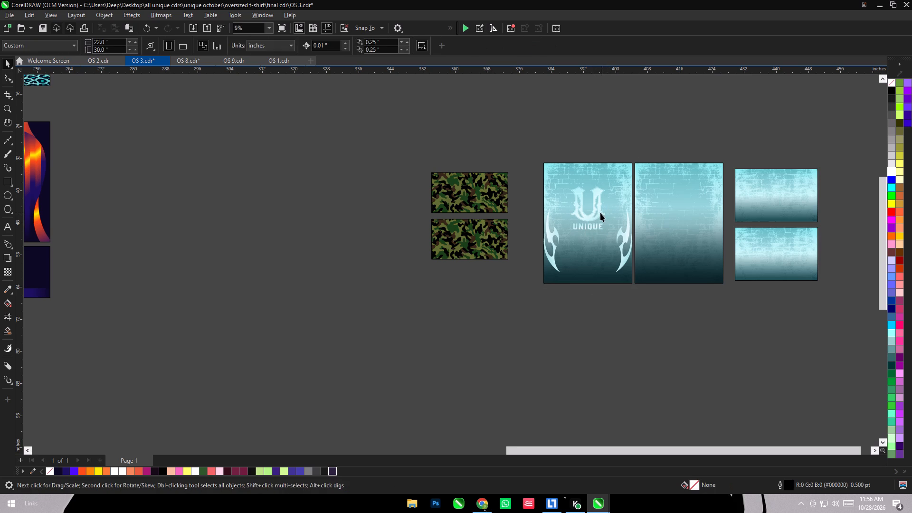
PowerClip the grouped U UNIQUE logo inside the teal front panel.
left_click(600, 213)
right_click(600, 213)
left_click(643, 326)
left_click(611, 268)
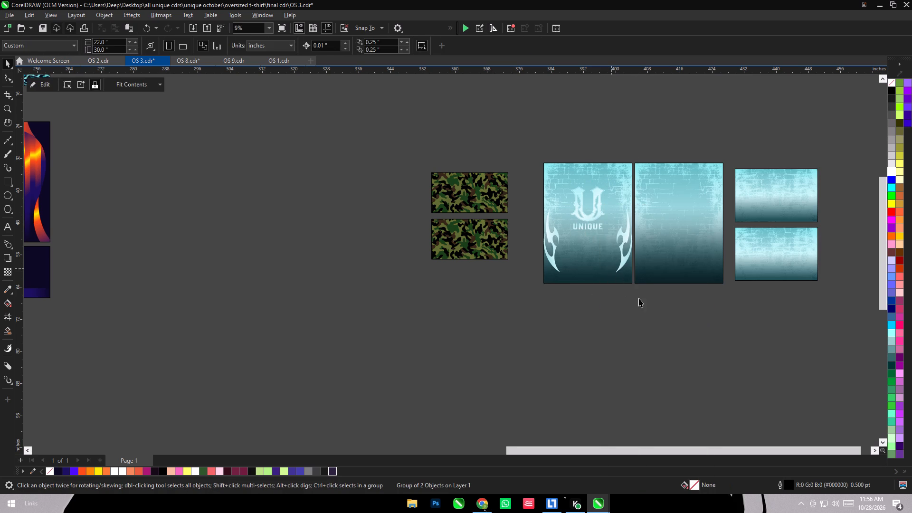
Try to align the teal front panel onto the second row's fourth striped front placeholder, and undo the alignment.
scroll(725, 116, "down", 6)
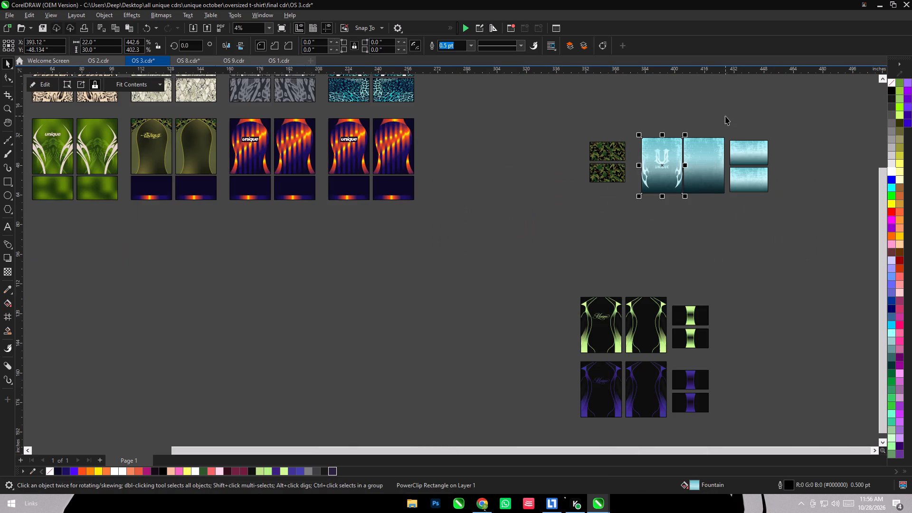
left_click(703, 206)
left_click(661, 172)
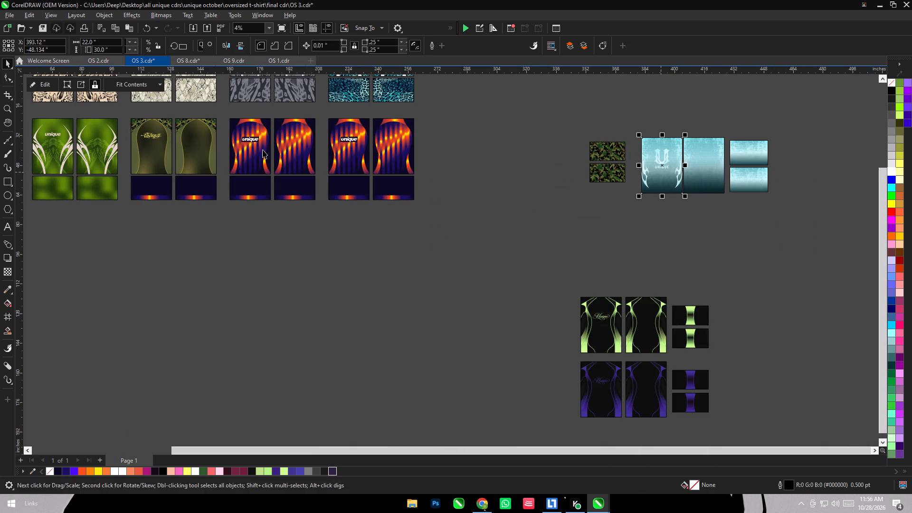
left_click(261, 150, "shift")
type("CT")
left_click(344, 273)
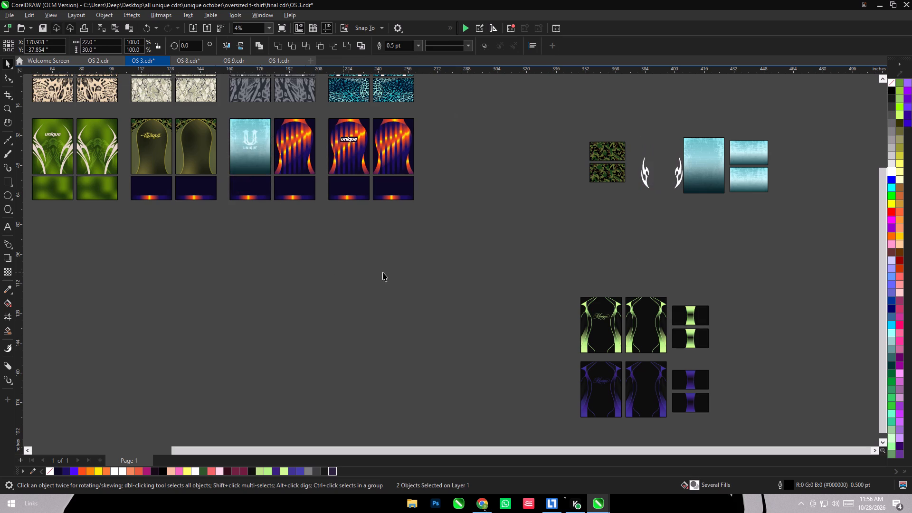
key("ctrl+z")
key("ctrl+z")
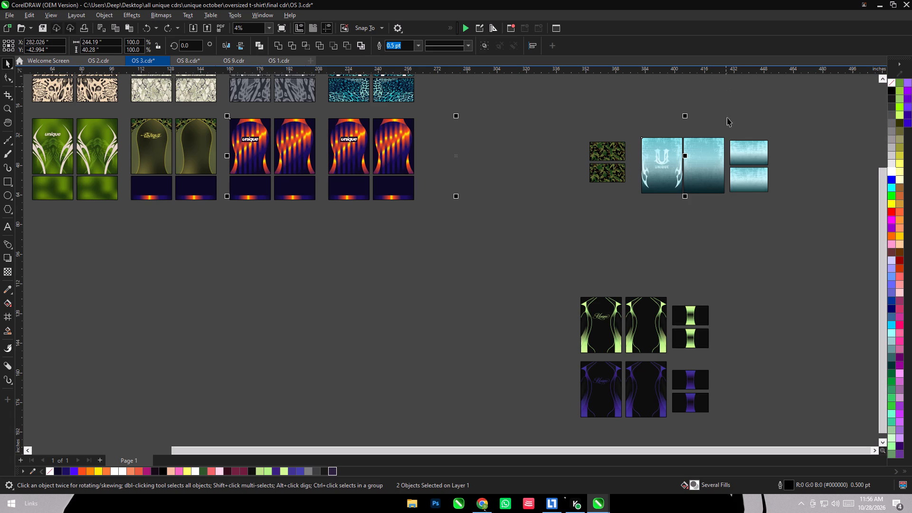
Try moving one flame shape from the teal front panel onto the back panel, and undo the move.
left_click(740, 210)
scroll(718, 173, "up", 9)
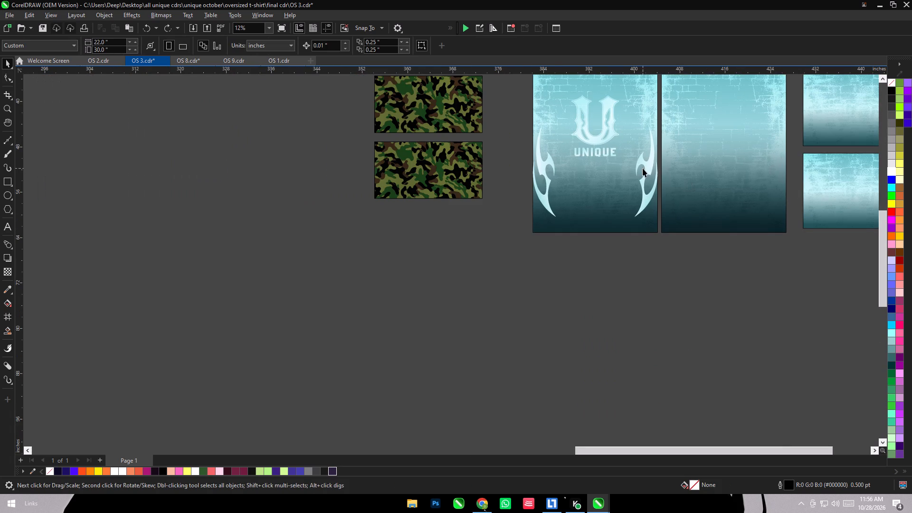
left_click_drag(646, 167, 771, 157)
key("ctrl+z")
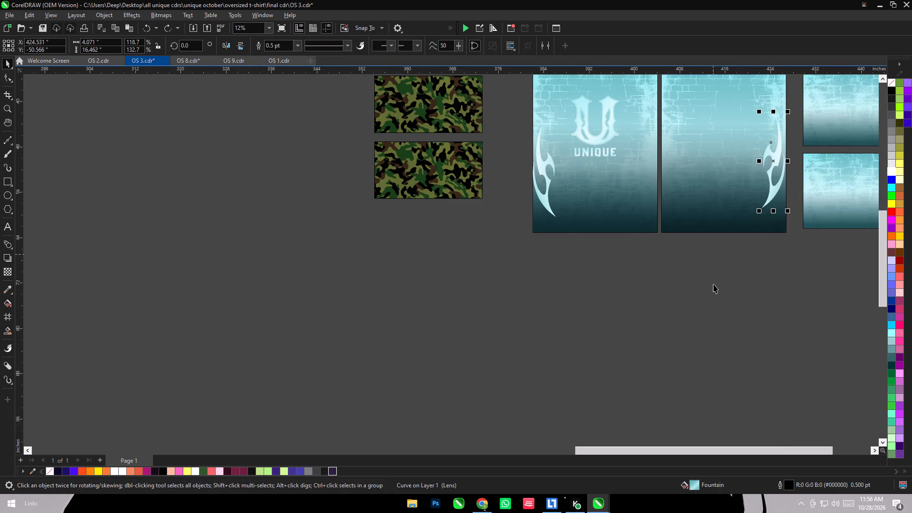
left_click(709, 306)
Group the two flame shapes on the teal front panel and place a horizontally centred copy on the back panel.
left_click(545, 164)
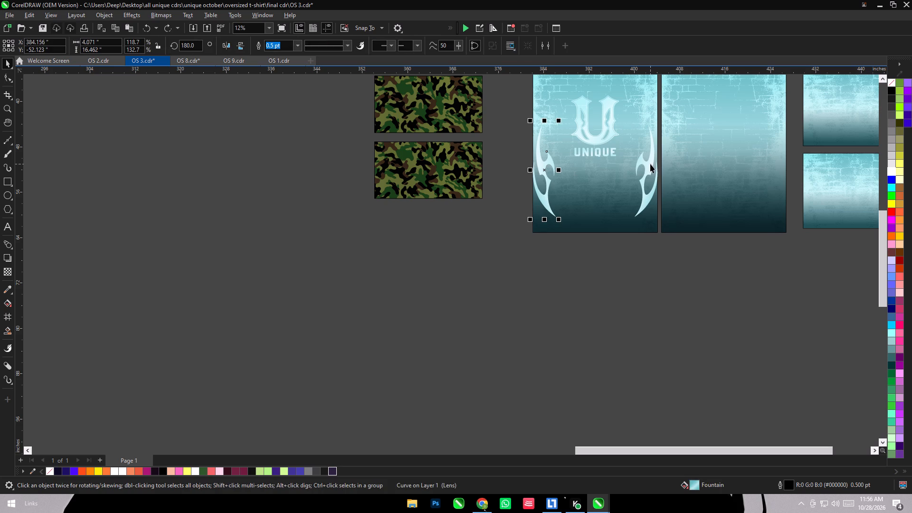
left_click(650, 164, "shift")
key("ctrl+g")
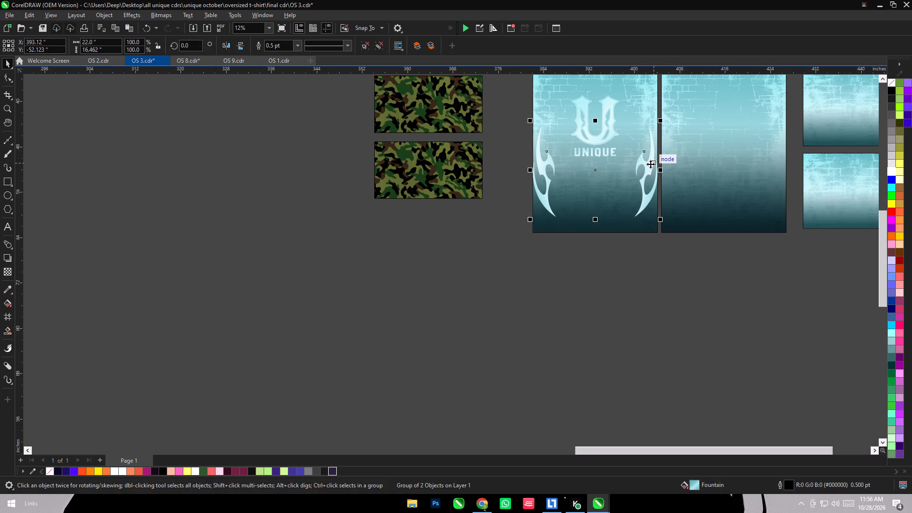
key("ctrl+c")
key("ctrl+v")
left_click(691, 178, "shift")
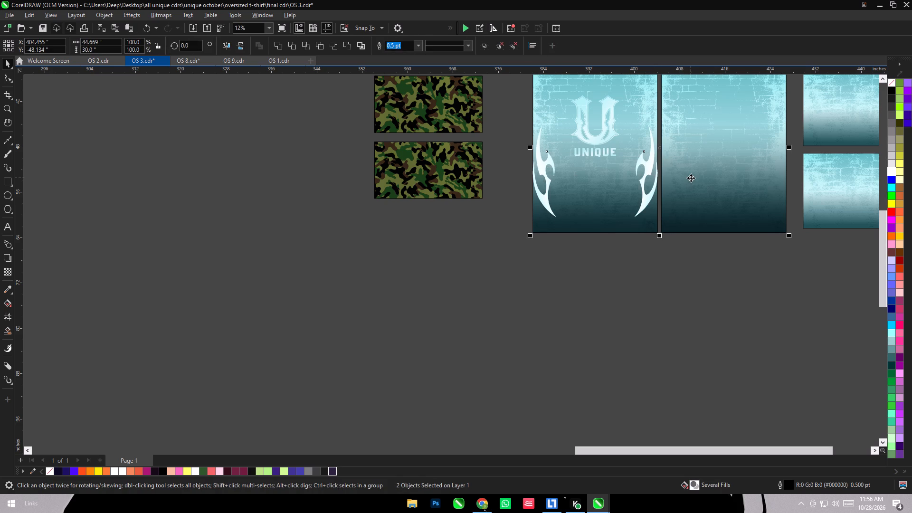
key("c")
left_click(741, 285)
PowerClip the copied flame group inside the teal back panel.
left_click(774, 166)
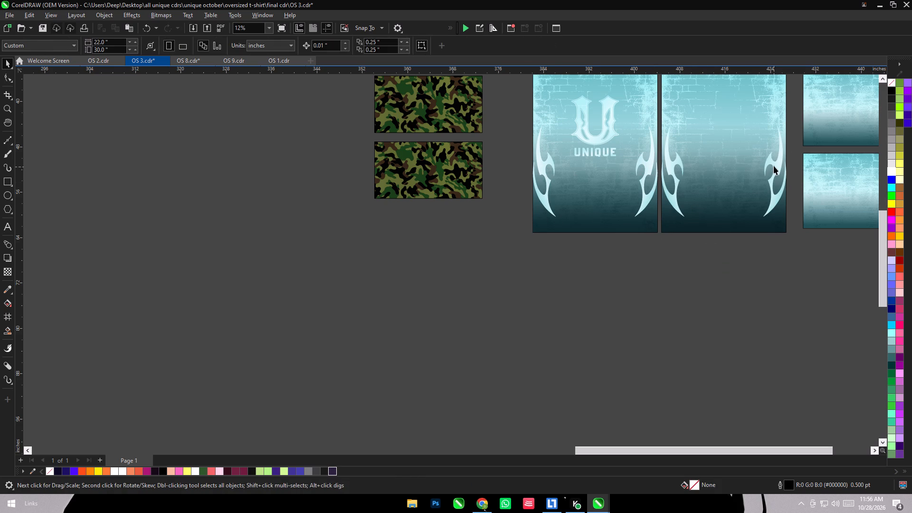
right_click(773, 165)
left_click(785, 299)
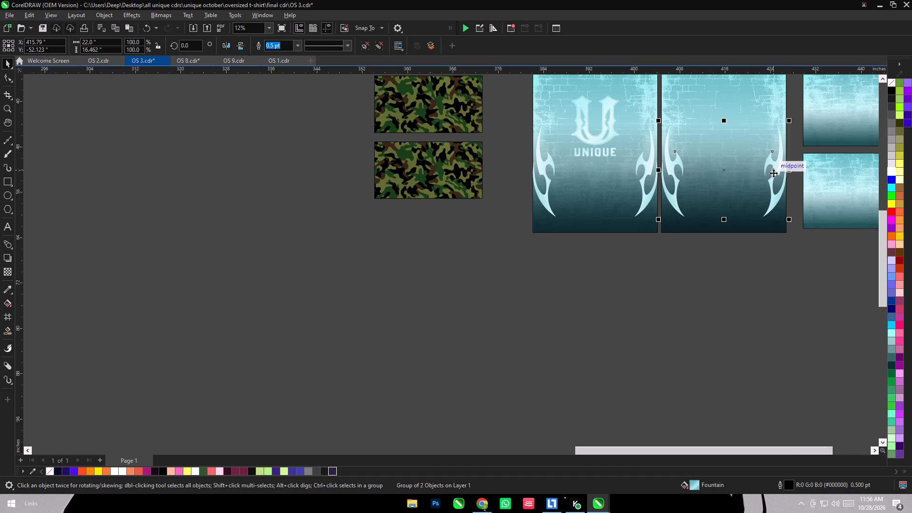
right_click(773, 173)
left_click(810, 301)
left_click(719, 134)
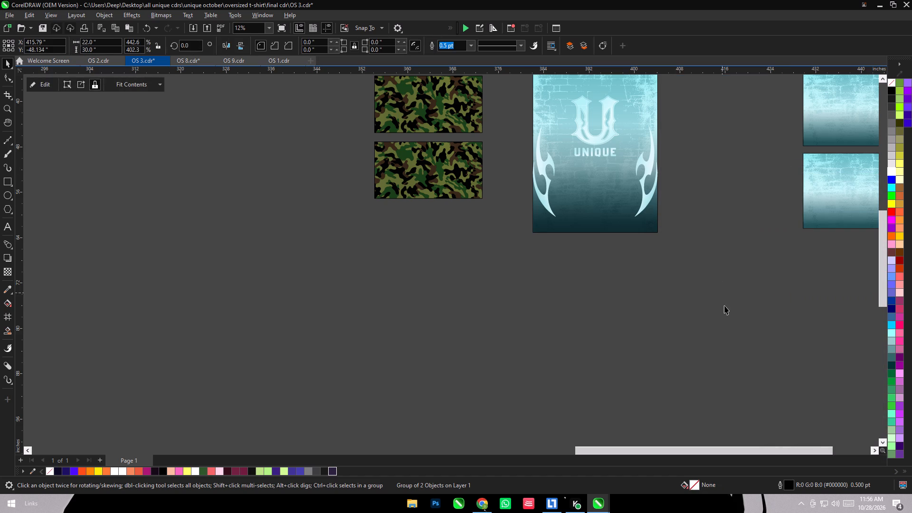
PowerClip the flame group on the teal front panel inside that front panel.
left_click(724, 305)
left_click(647, 166)
right_click(647, 166)
left_click(693, 286)
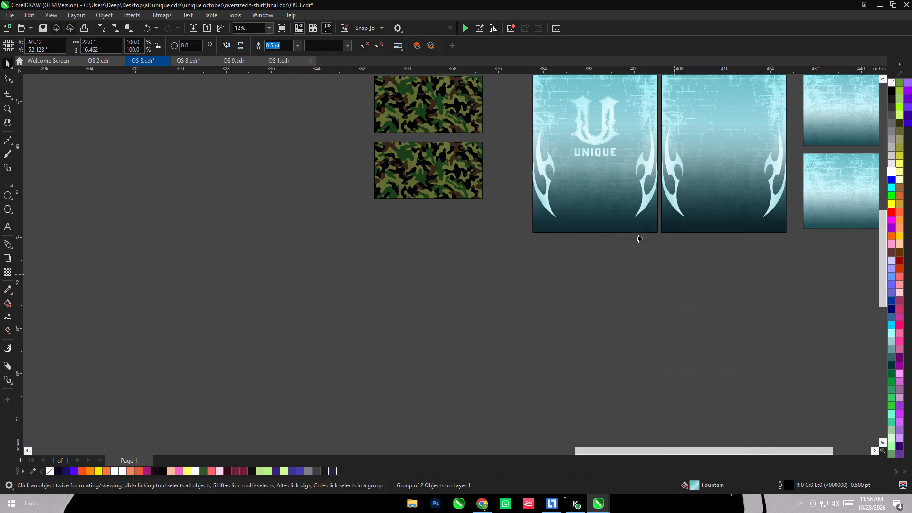
left_click(609, 209)
left_click(679, 283)
Align the teal front and back panels by centre and top onto the second row's fourth striped placeholders.
scroll(692, 245, "down", 8)
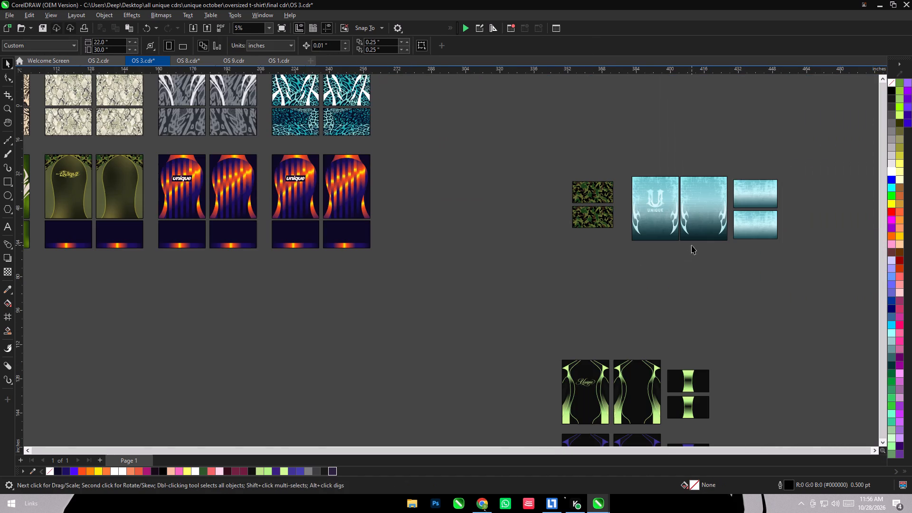
left_click(660, 233)
left_click(196, 213, "shift")
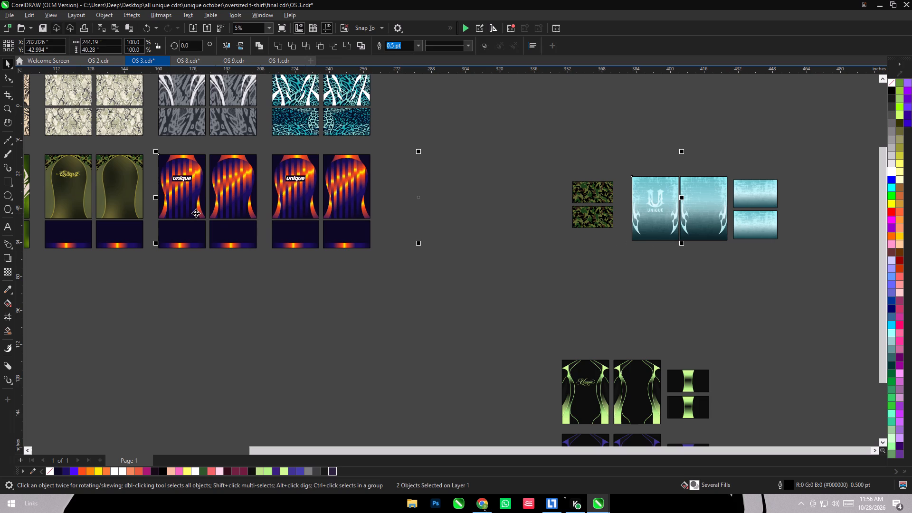
type("CT")
left_click(298, 330)
left_click(712, 220)
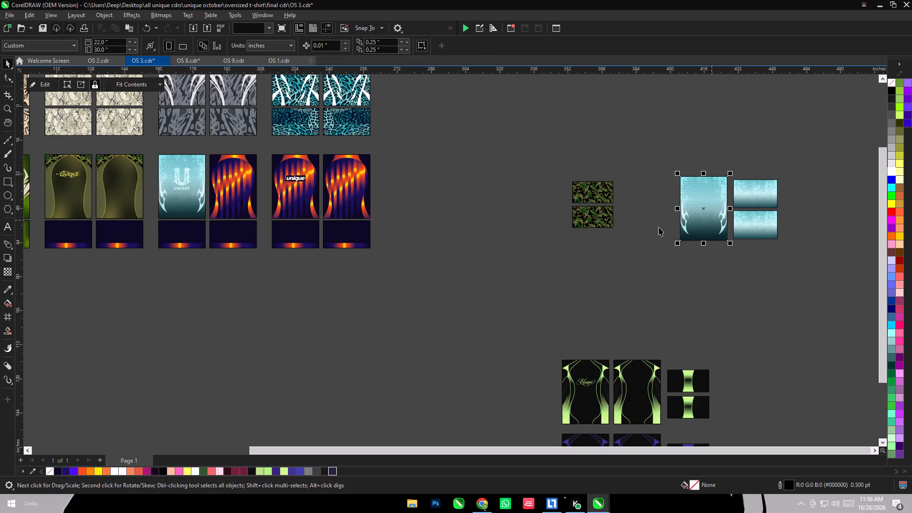
left_click(234, 204, "shift")
type("CT")
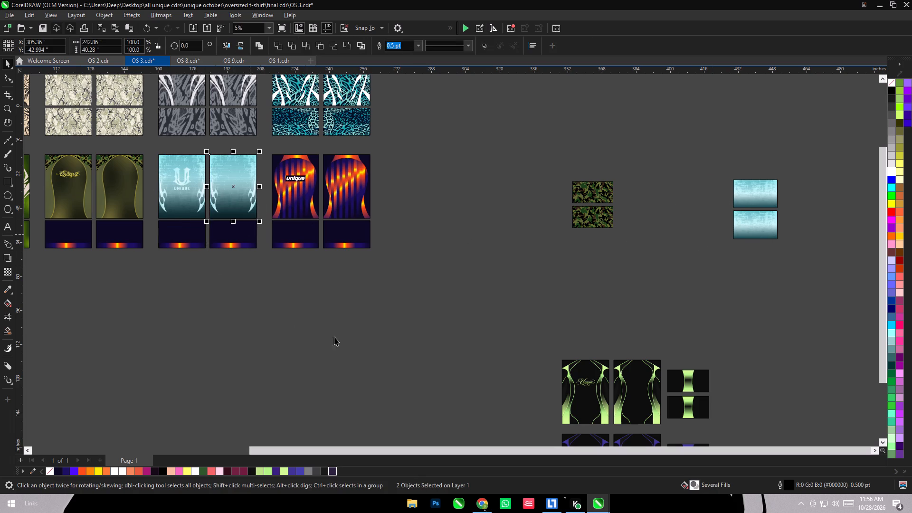
left_click(346, 350)
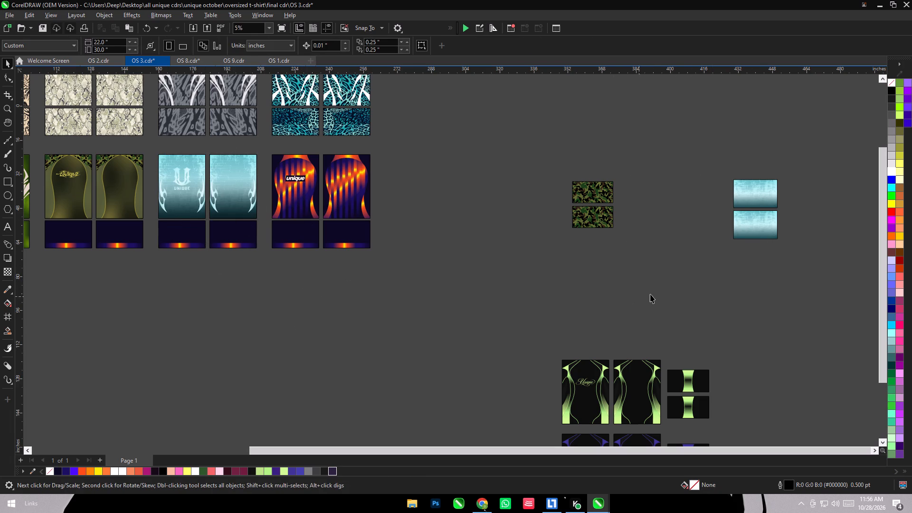
Align the lime-and-black front and back panels by centre and top onto the second row's fifth striped placeholders.
scroll(688, 161, "down", 2)
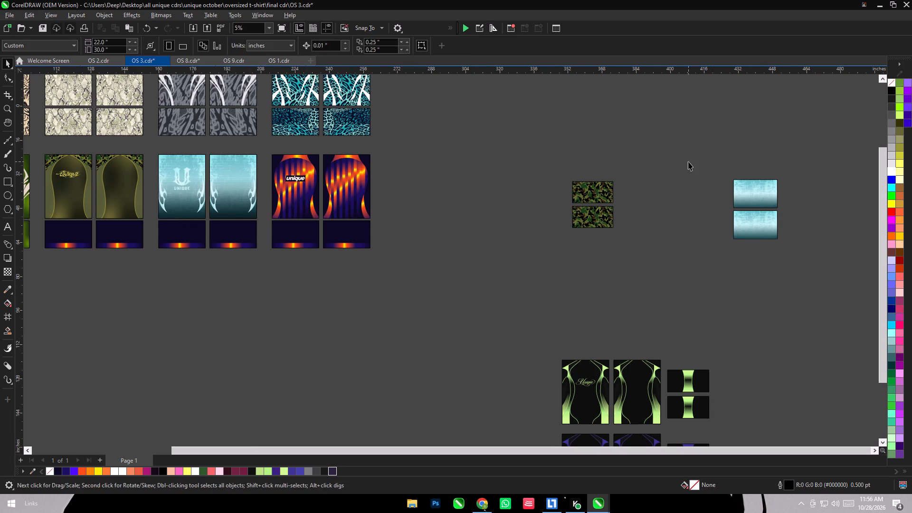
scroll(688, 161, "down", 1)
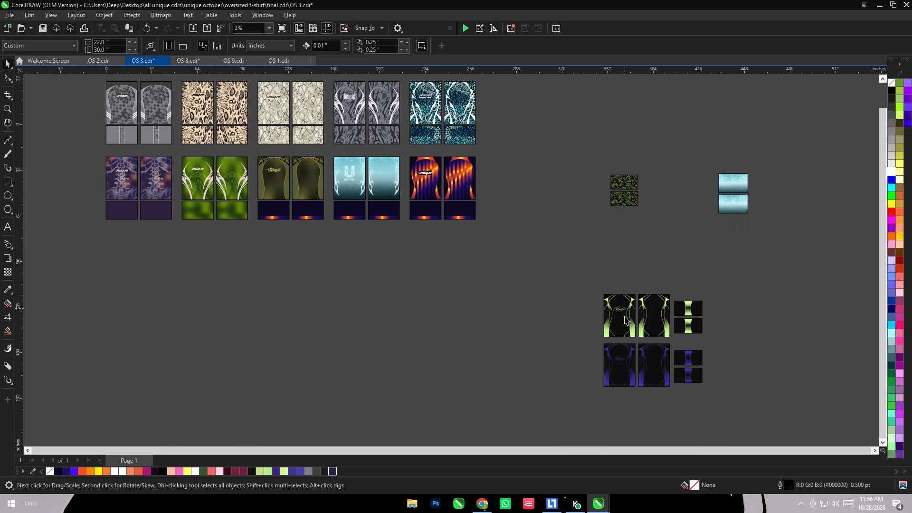
left_click(625, 324)
left_click(427, 193, "shift")
type("CT")
left_click(522, 293)
left_click(666, 309)
left_click(458, 181, "shift")
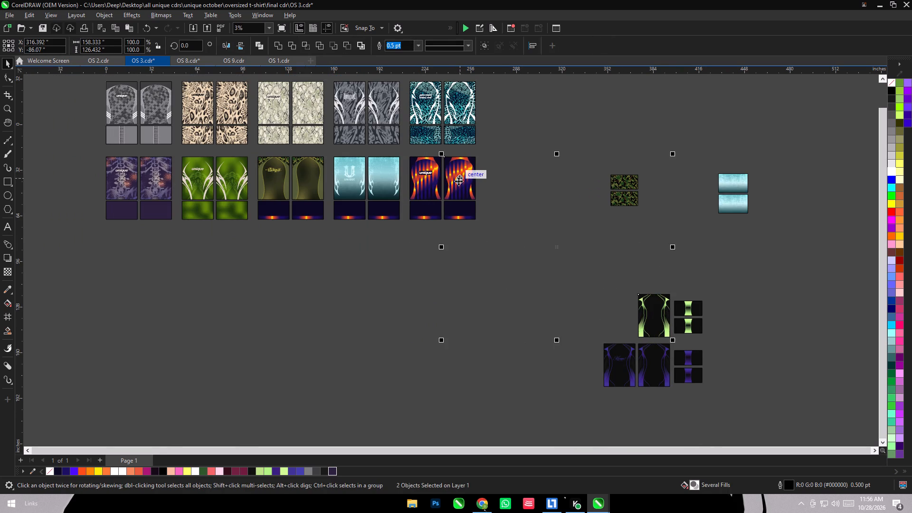
type("CT")
left_click(515, 226)
Move the lime sleeve pair between the camouflage and teal sleeves, and the purple sleeve pair just below it.
left_click_drag(643, 278, 723, 330)
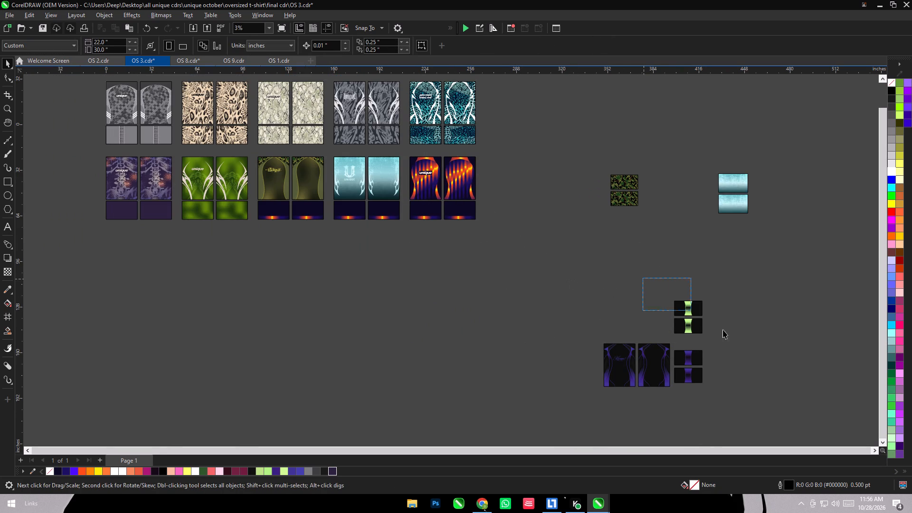
left_click_drag(723, 330, 734, 339)
left_click_drag(682, 328, 664, 203)
left_click_drag(669, 313, 708, 384)
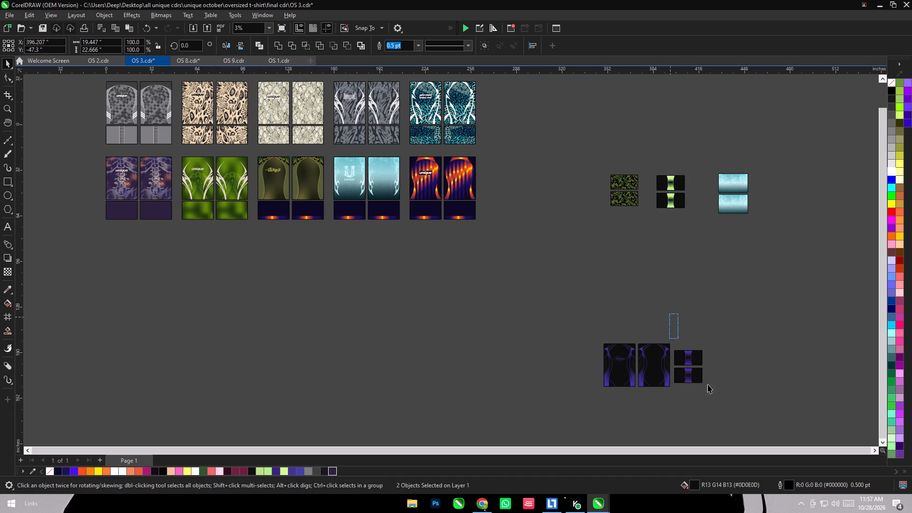
left_click_drag(708, 384, 737, 415)
left_click_drag(687, 362, 682, 237)
left_click(764, 324)
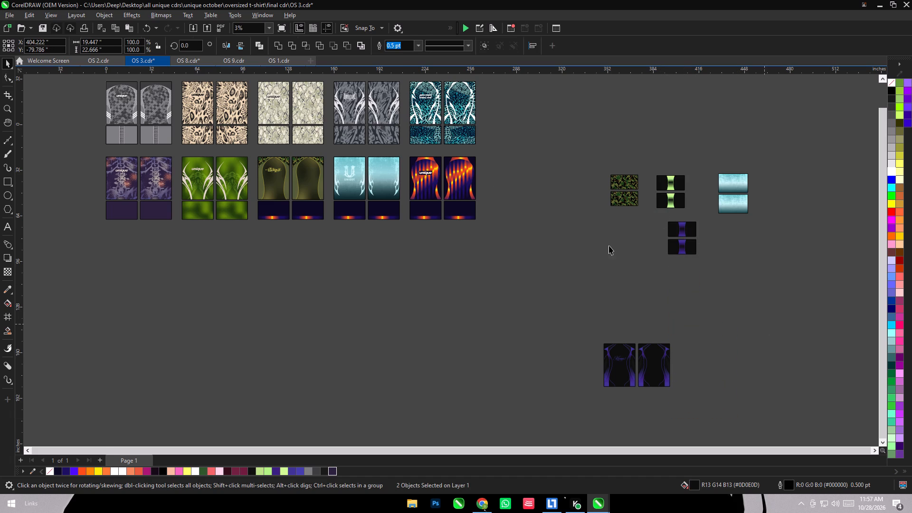
Delete the striped front and back placeholders covering the lime panels in the second row's fifth set.
scroll(417, 166, "up", 4)
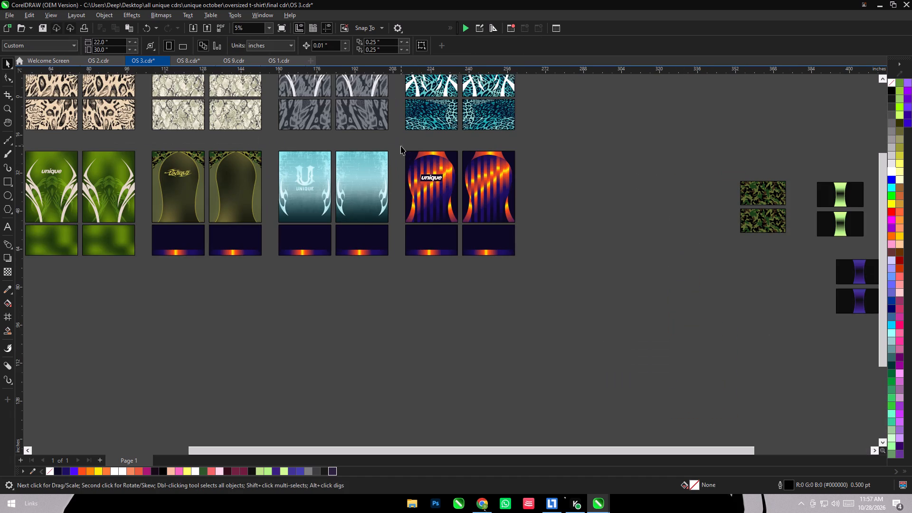
left_click(435, 201)
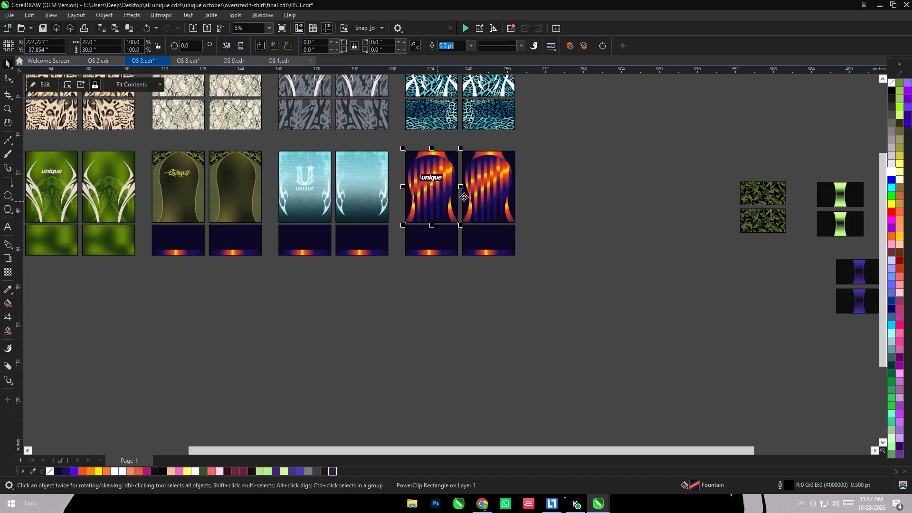
key("Delete")
left_click(482, 195)
key("Delete")
left_click(563, 310)
Place a copy of the whole lime set with its sleeve placeholders beside the sheet's fifth column.
left_click_drag(391, 144, 514, 283)
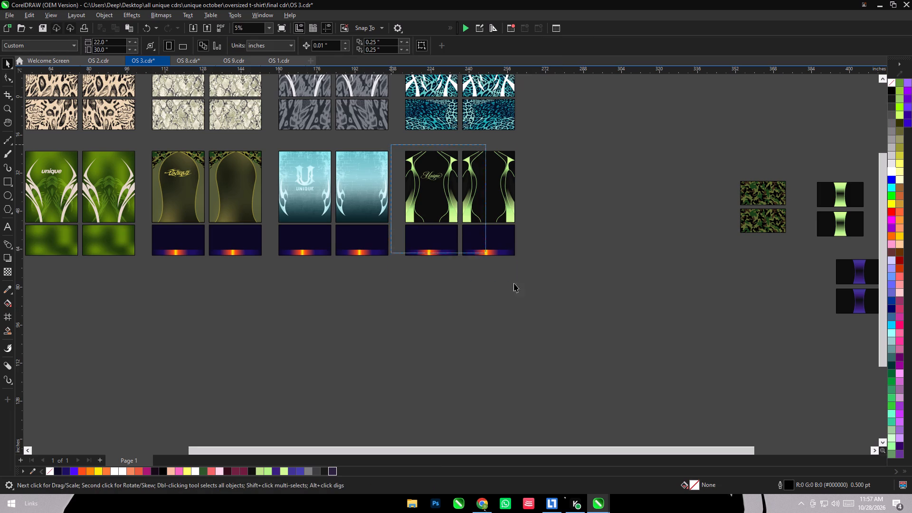
left_click_drag(514, 283, 565, 314)
scroll(462, 258, "down", 4)
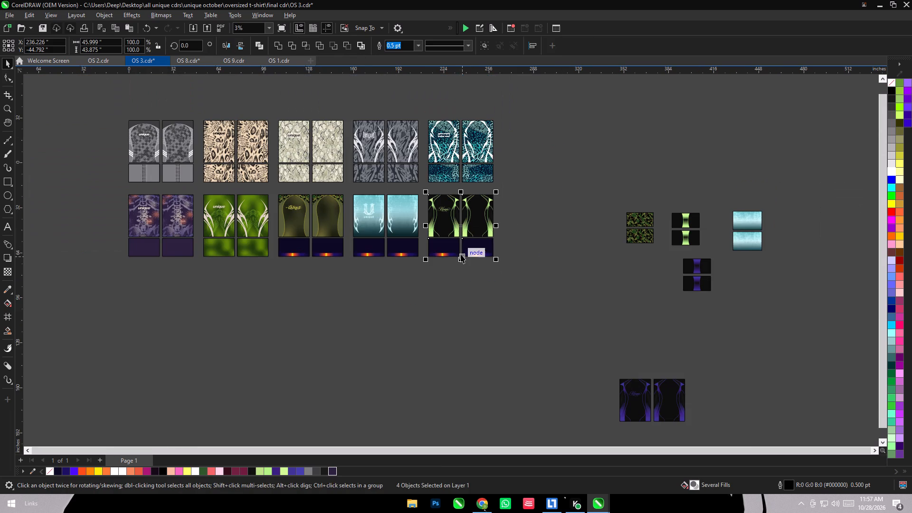
left_click_drag(483, 216, 562, 187)
right_click(562, 187)
left_click(560, 290)
Align the purple front and back panels by centre and top onto the lime panels of the copied set.
left_click(646, 399)
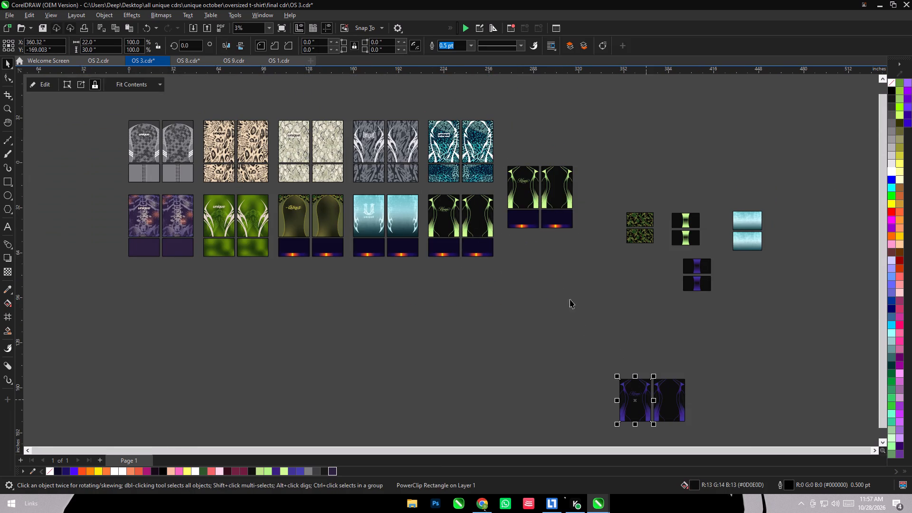
left_click(516, 196, "shift")
type("CT")
left_click(570, 321)
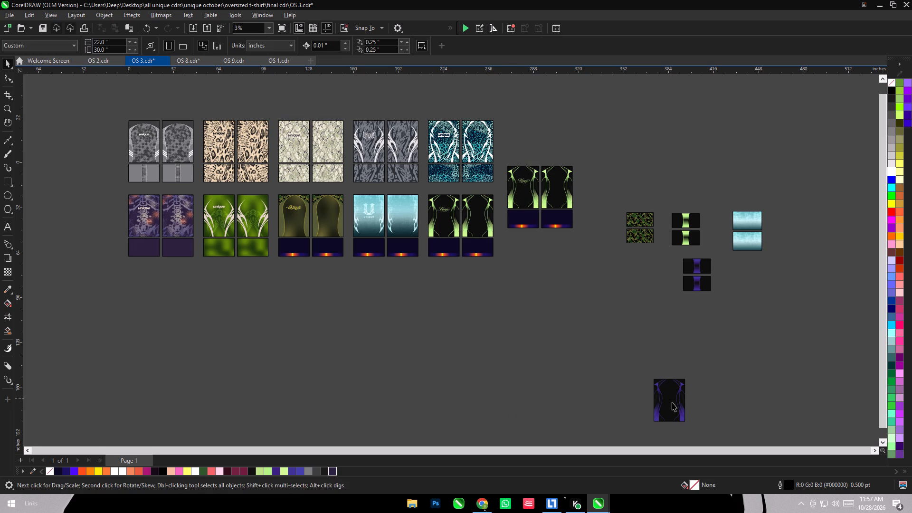
left_click(672, 402)
left_click(549, 188, "shift")
type("CT")
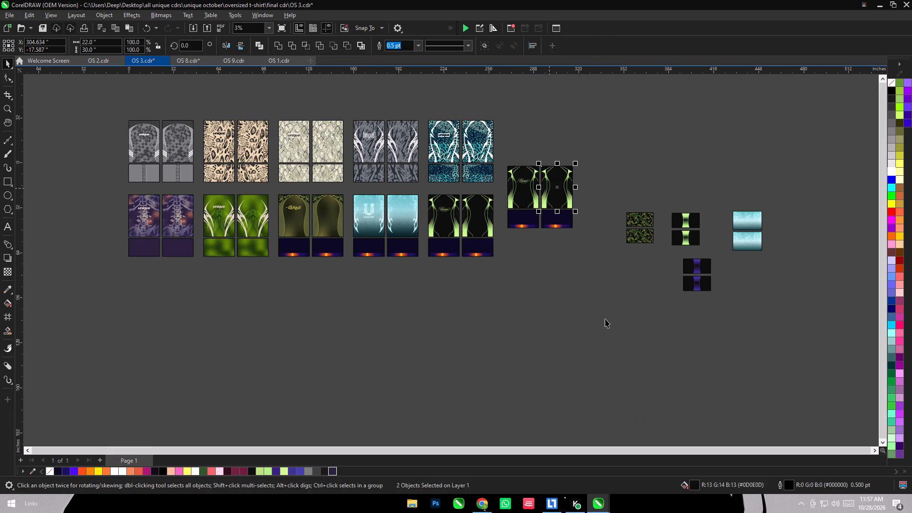
left_click(607, 320)
Delete the lime front and back panels covering the purple ones in the copied set.
left_click(528, 194)
key("Delete")
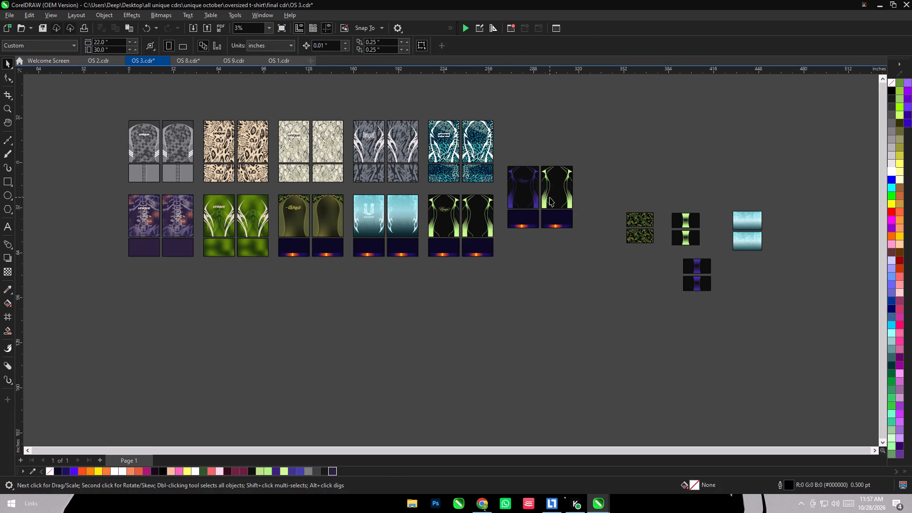
left_click(550, 197)
key("Delete")
left_click(622, 327)
Set the height of the copied set's first sleeve placeholder to 12.842 inches.
left_click(527, 218)
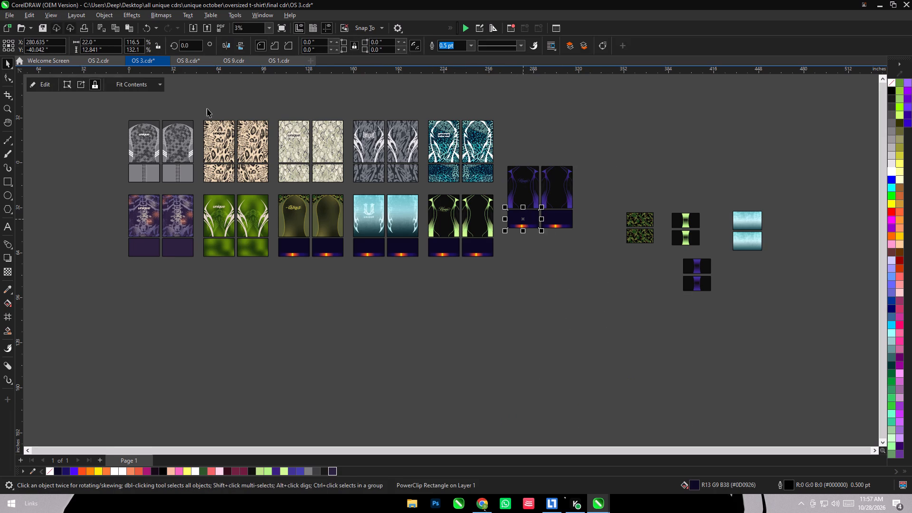
left_click_drag(117, 50, 60, 50)
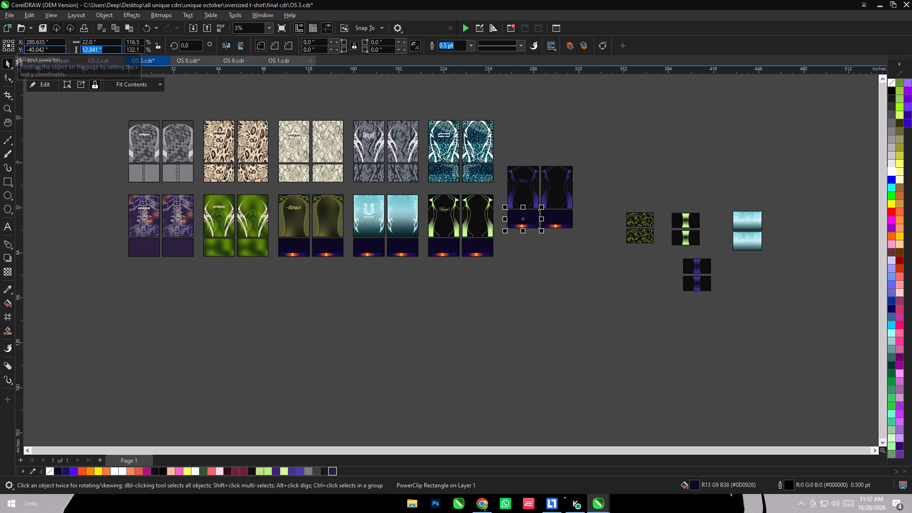
type("12.842")
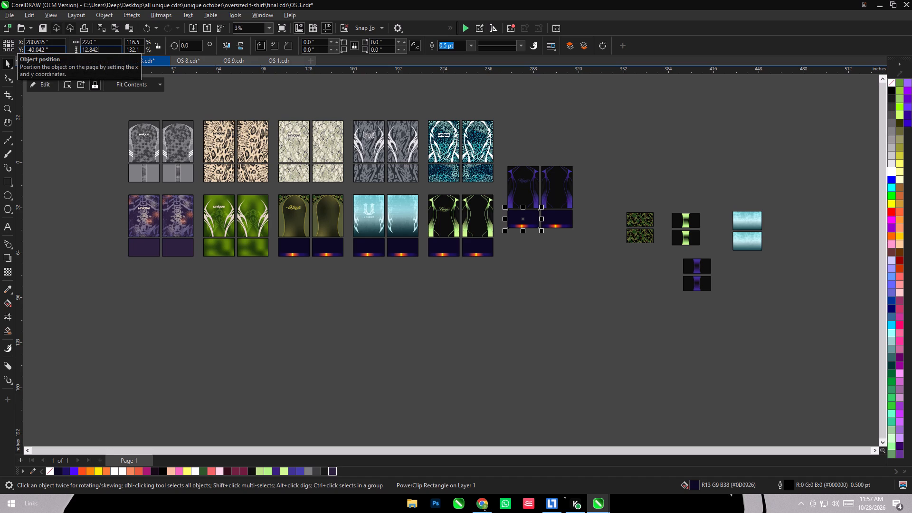
key("Return")
left_click(481, 378)
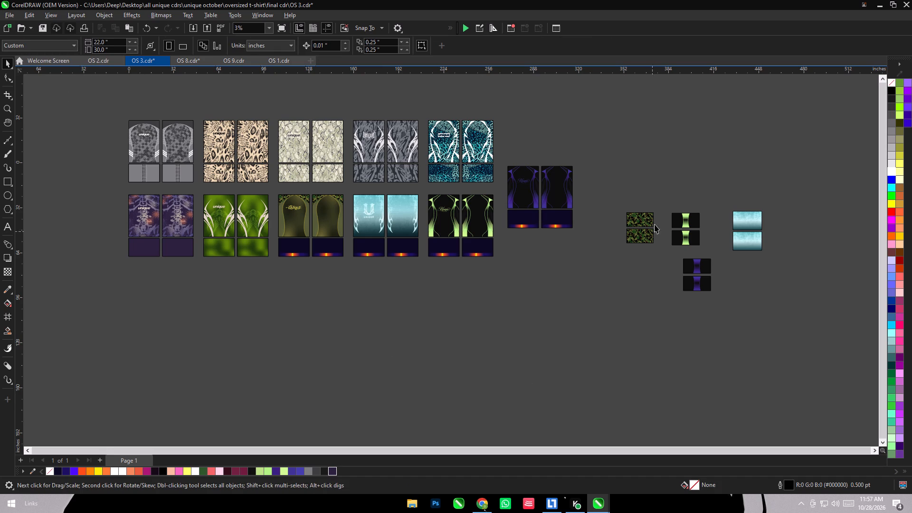
Repeat the 22 by 12.842 inch resize on the upper camouflage, lime, teal and purple sleeve pieces.
left_click(643, 223)
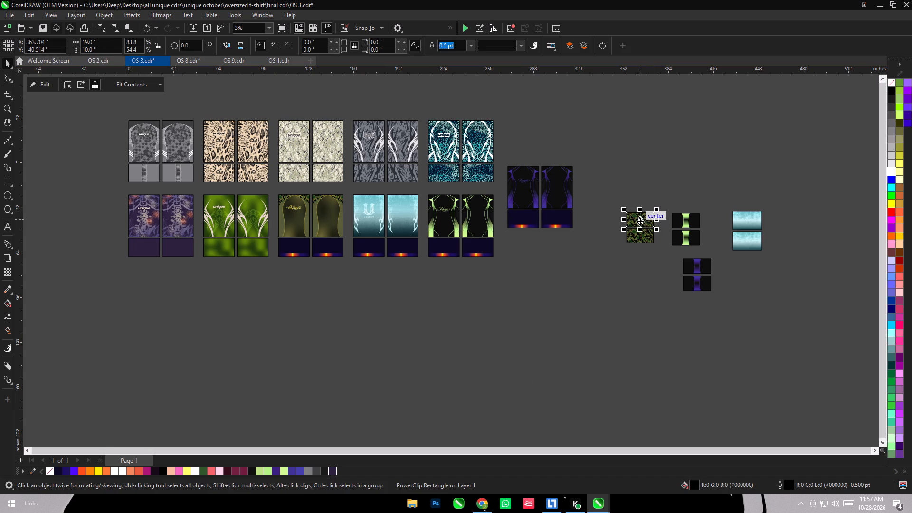
key("ctrl+r")
left_click(688, 218, "ctrl")
key("ctrl+r")
left_click(753, 220, "ctrl")
key("ctrl+r")
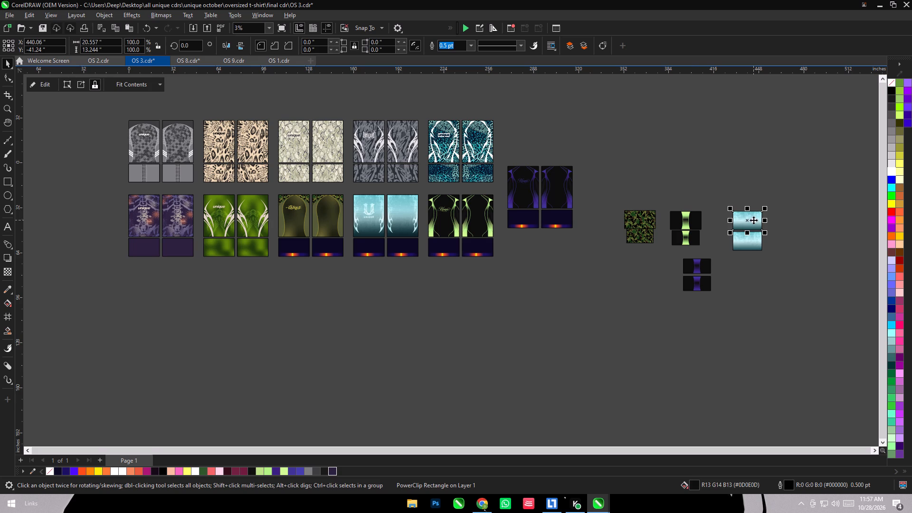
left_click(705, 263, "ctrl")
key("ctrl+r")
Repeat the 22 by 12.842 inch resize on the lower purple, teal, camouflage and lime sleeve pieces.
left_click(706, 288, "ctrl")
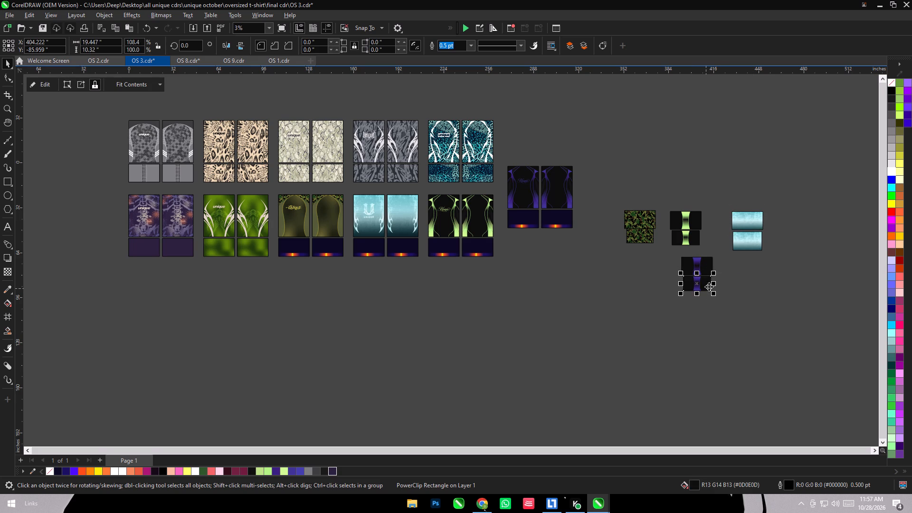
key("ctrl+r")
left_click(739, 251, "ctrl")
key("ctrl+r")
left_click(629, 239, "ctrl")
key("ctrl+r")
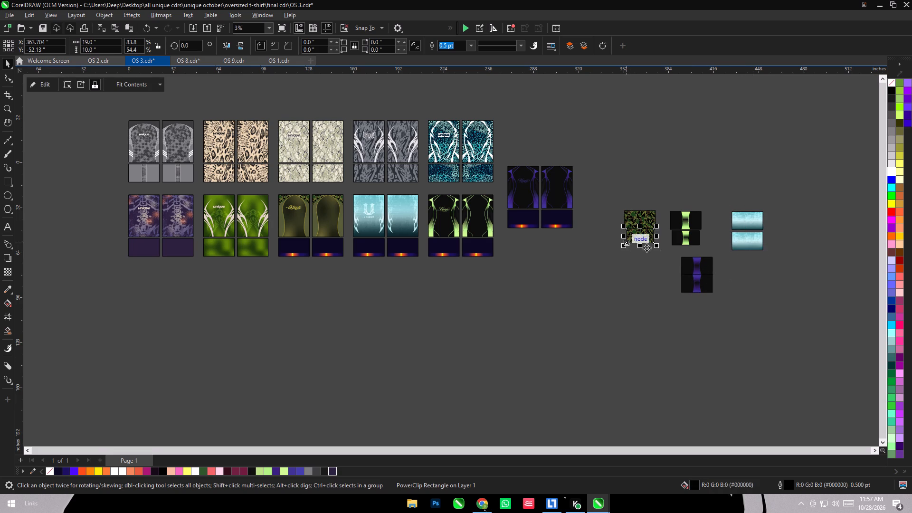
left_click(686, 238, "ctrl")
key("ctrl+r")
left_click(624, 299)
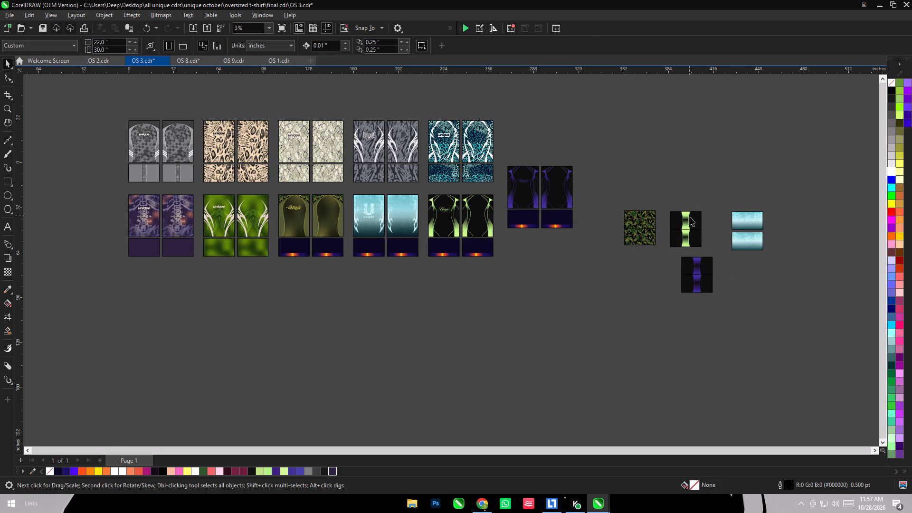
Align the two lime sleeve pieces by centre and top onto the sleeve placeholders of the second row's fifth set.
left_click(693, 220)
left_click(446, 249, "shift")
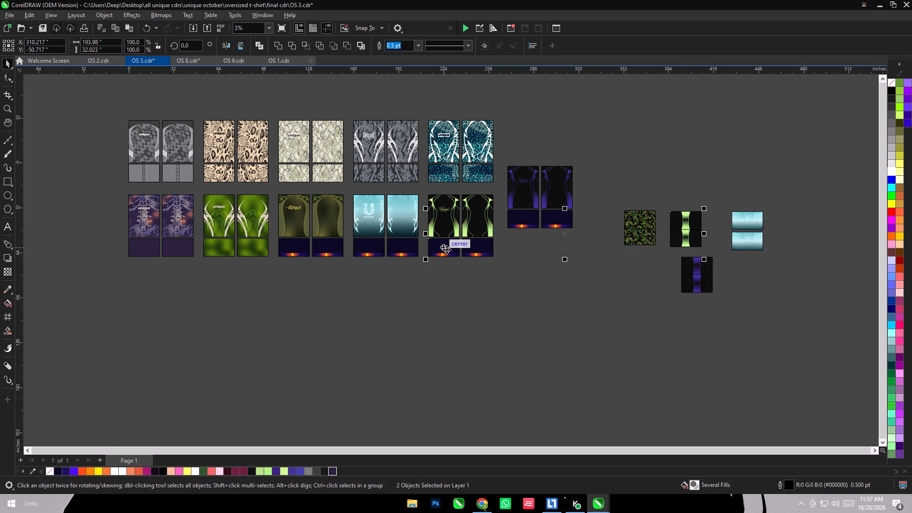
type("CT")
left_click(518, 312)
left_click(690, 234)
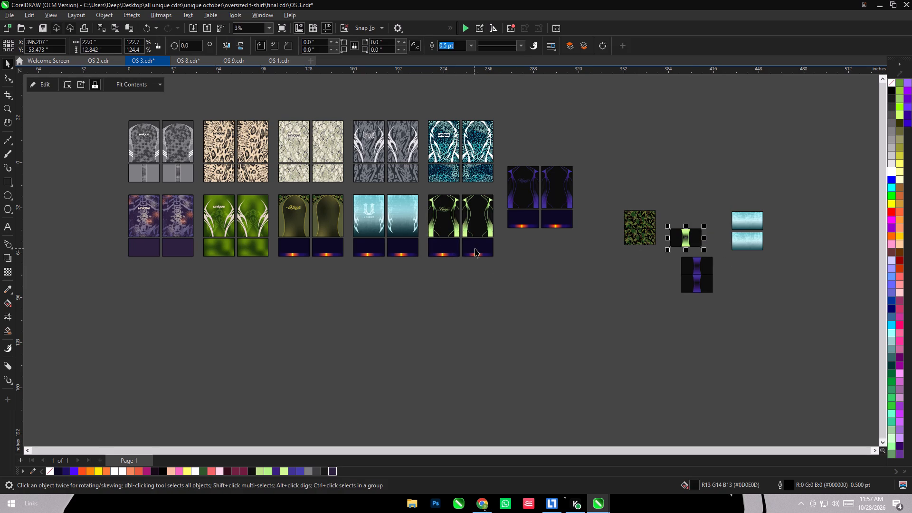
left_click(475, 248, "shift")
key("c")
key("t")
left_click(550, 317)
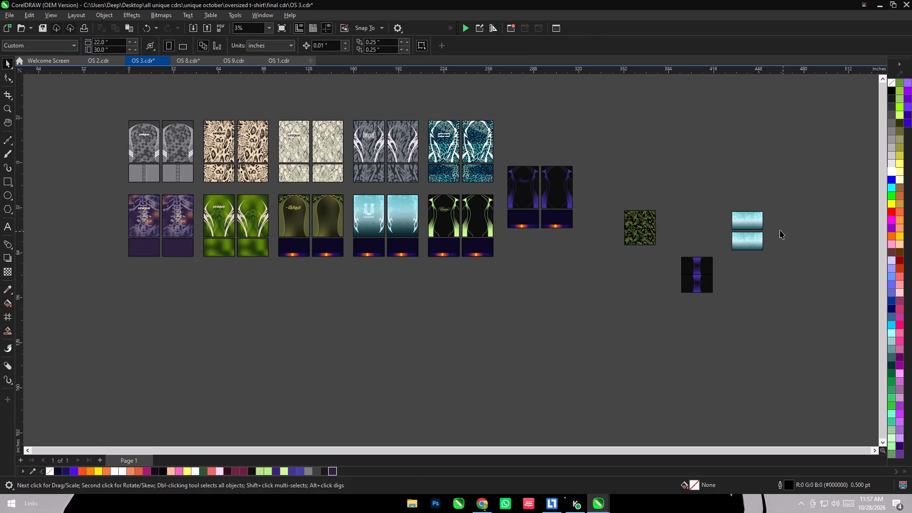
Align the two teal sleeve pieces by centre and top onto the sleeve placeholders of the second row's fourth set.
left_click(751, 219)
left_click(377, 240, "shift")
key("c")
key("t")
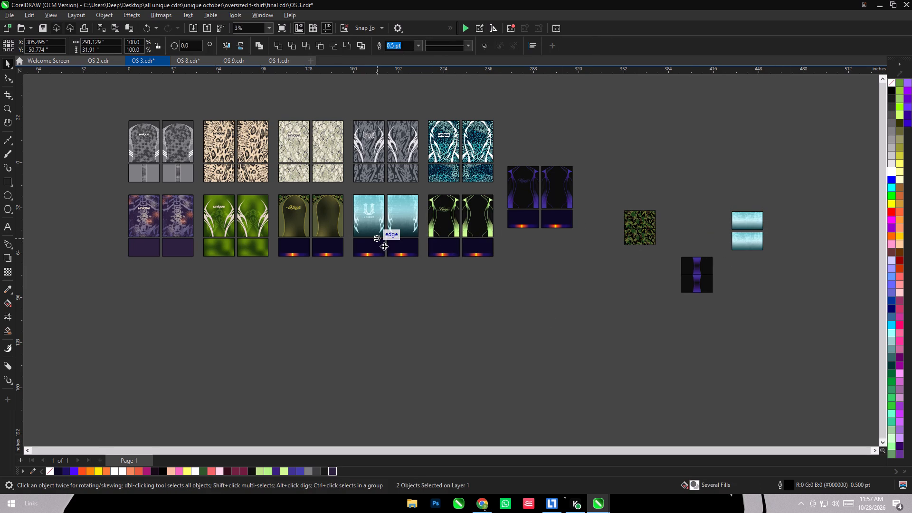
left_click(427, 329)
left_click(733, 238)
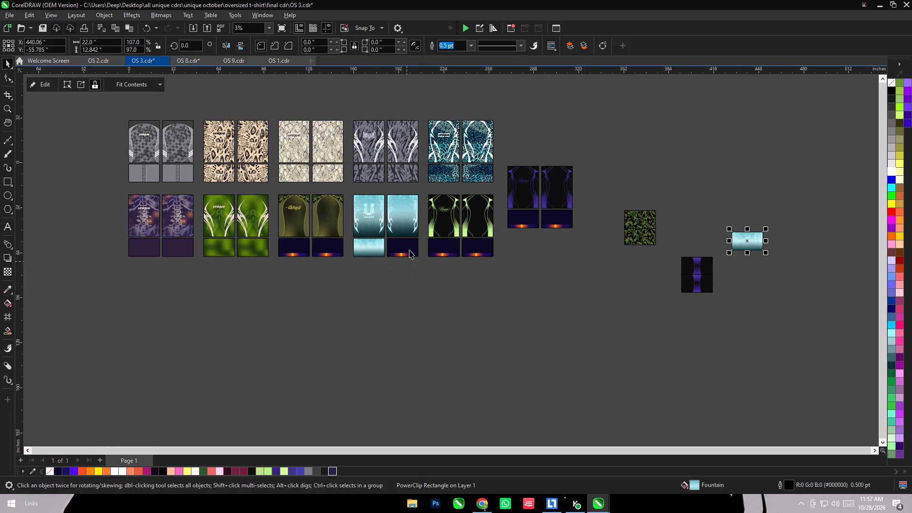
left_click(409, 250, "shift")
type("CT")
left_click(511, 359)
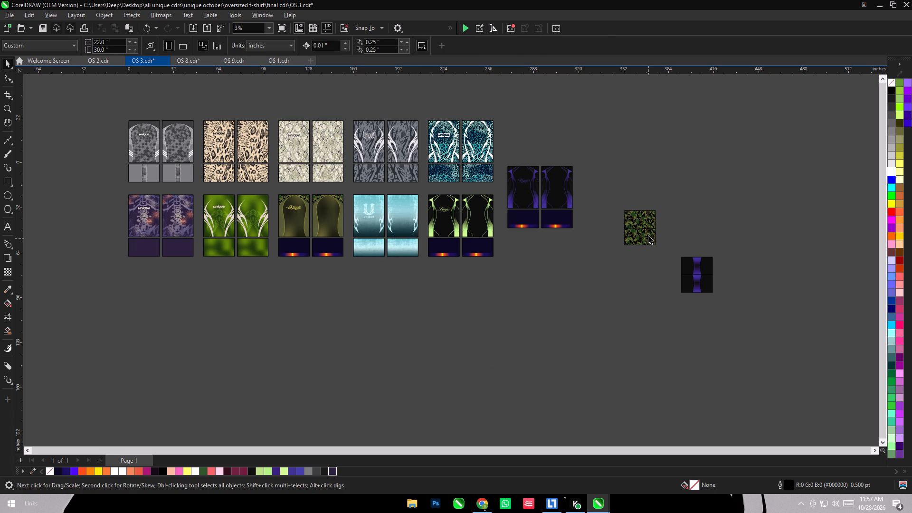
Align the two camouflage sleeve pieces by centre and top onto the sleeve placeholders of the second row's third set.
left_click(646, 220)
left_click(294, 249, "shift")
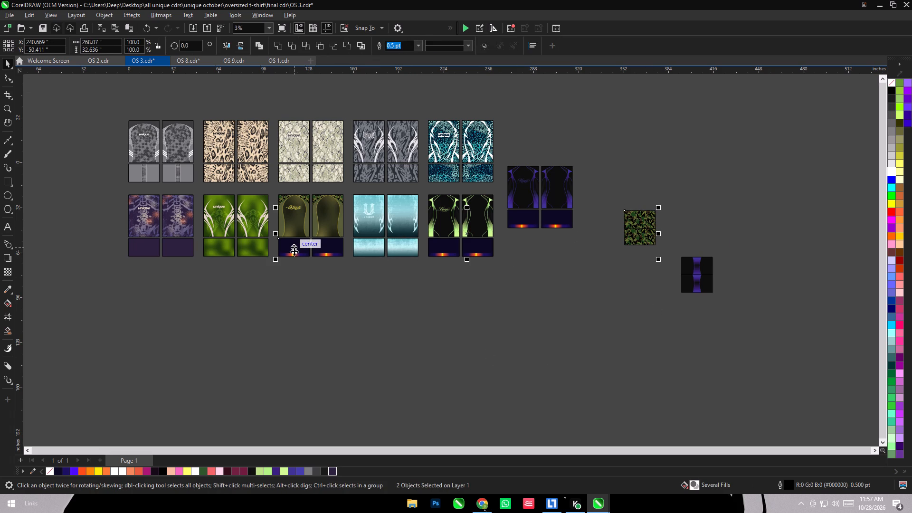
type("CT")
left_click(338, 327)
left_click(643, 238)
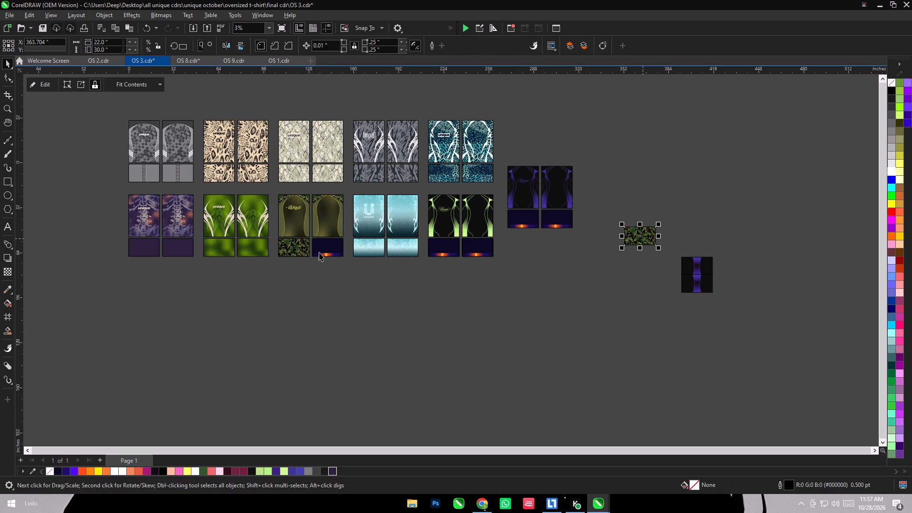
left_click(318, 251, "shift")
type("CT")
left_click(368, 347)
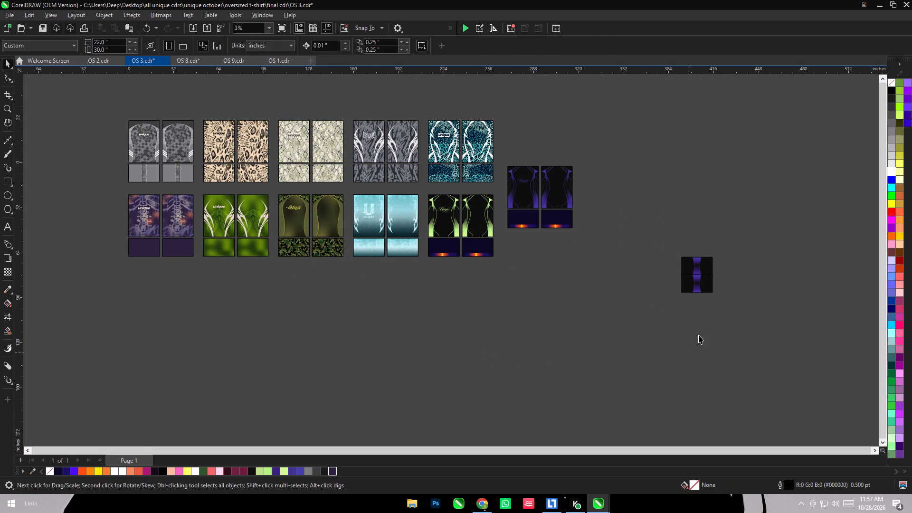
Align the two purple sleeve pieces by centre and top onto the sleeve placeholders of the separate black and purple set.
left_click(700, 266)
left_click(513, 220, "shift")
type("CT")
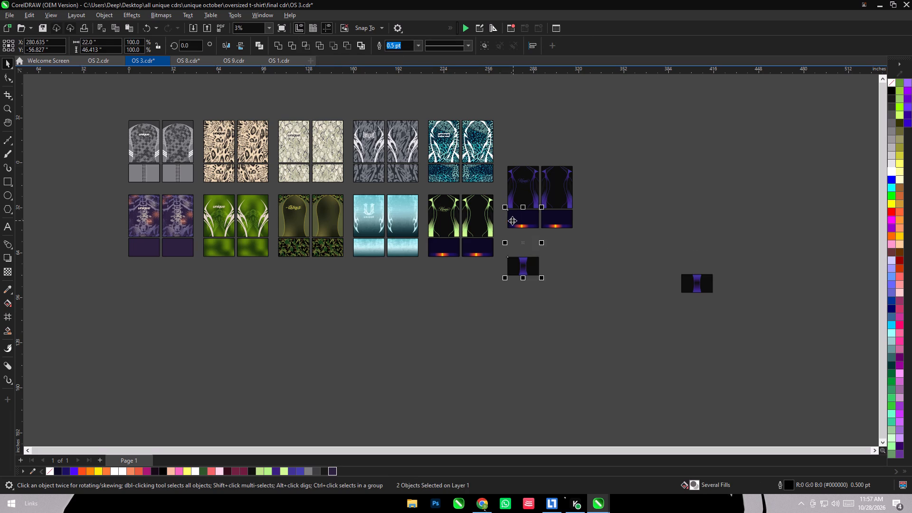
left_click(605, 353)
left_click(703, 286)
left_click(558, 225, "shift")
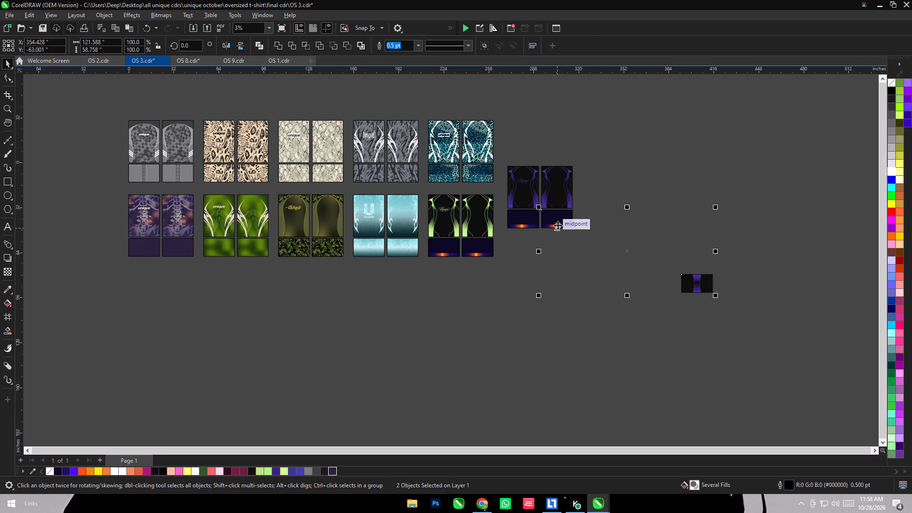
type("CT")
left_click(570, 292)
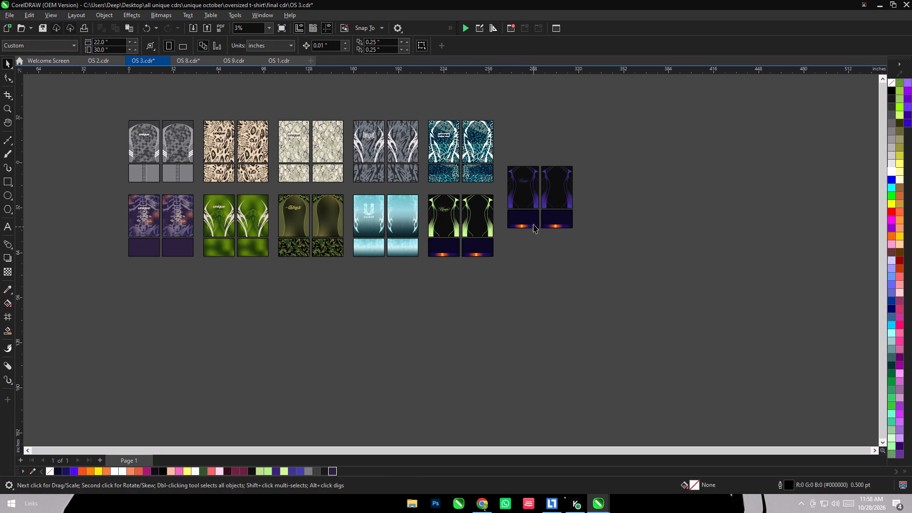
Delete the dark sunset sleeve placeholders covering the new sleeves of the black-purple and black-lime sets.
left_click(533, 223)
key("Delete")
left_click(548, 220)
key("Delete")
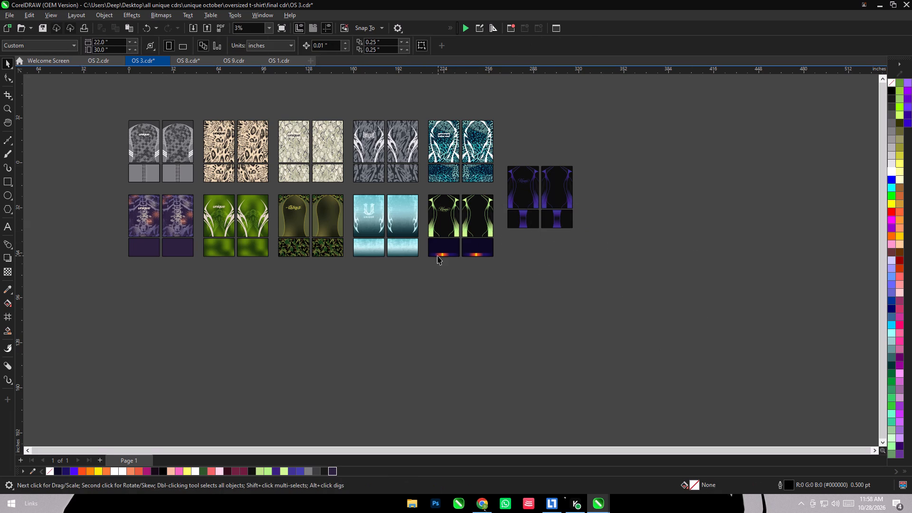
left_click(437, 256)
key("Delete")
left_click(470, 254)
key("Delete")
Send both camouflage sleeves to the back and delete the two sunset placeholders of the second row's third set.
left_click(295, 246)
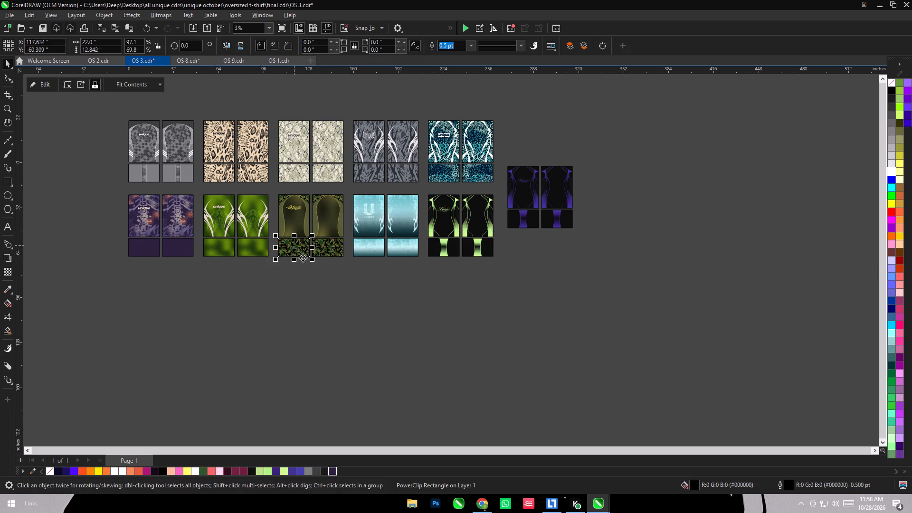
key("shift+Page_Down")
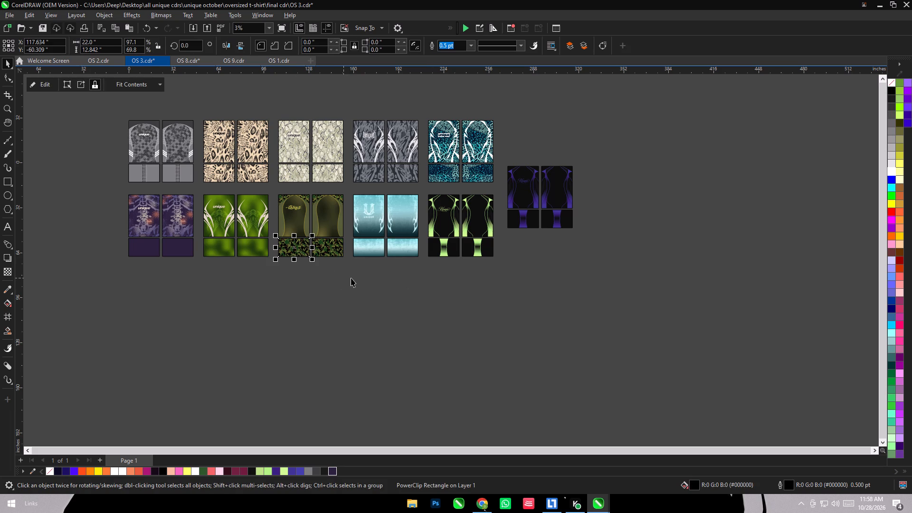
left_click(351, 278)
left_click(327, 247)
key("shift+Page_Down")
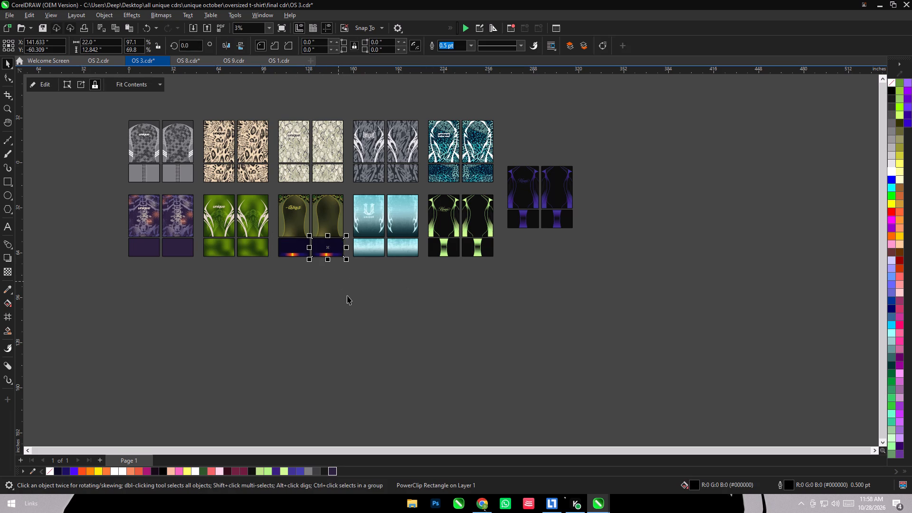
left_click(348, 295)
left_click(299, 243)
key("Delete")
left_click(332, 250)
key("Delete")
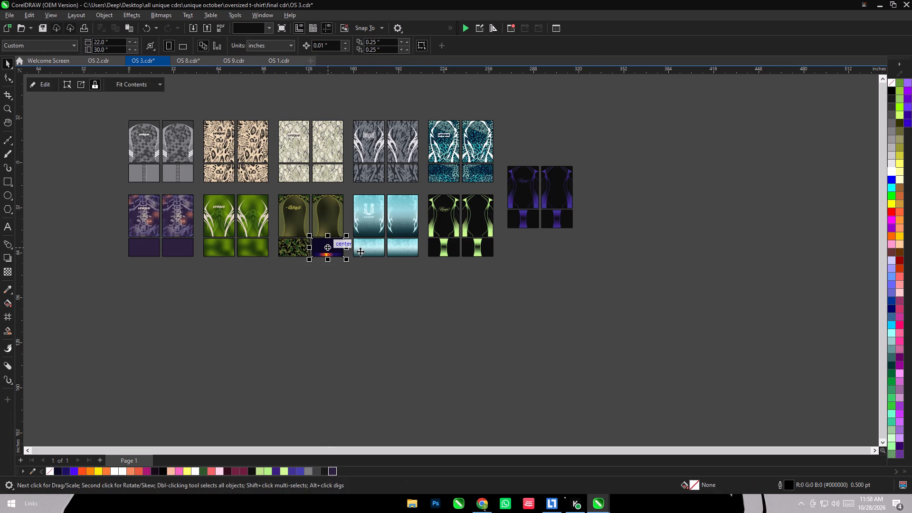
Send the teal sleeves to the back and delete the two sunset placeholders of the second row's fourth set.
left_click(370, 248)
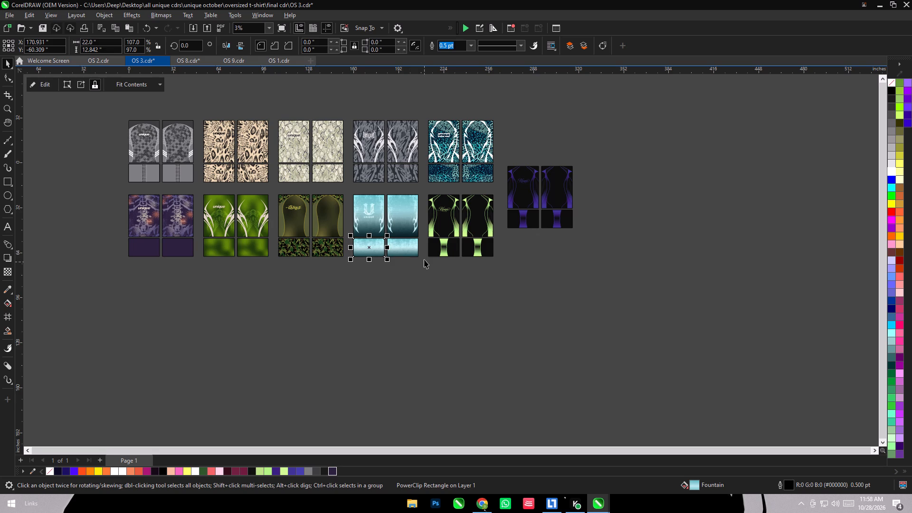
left_click(413, 250, "shift")
key("shift+Page_Down")
left_click(421, 294)
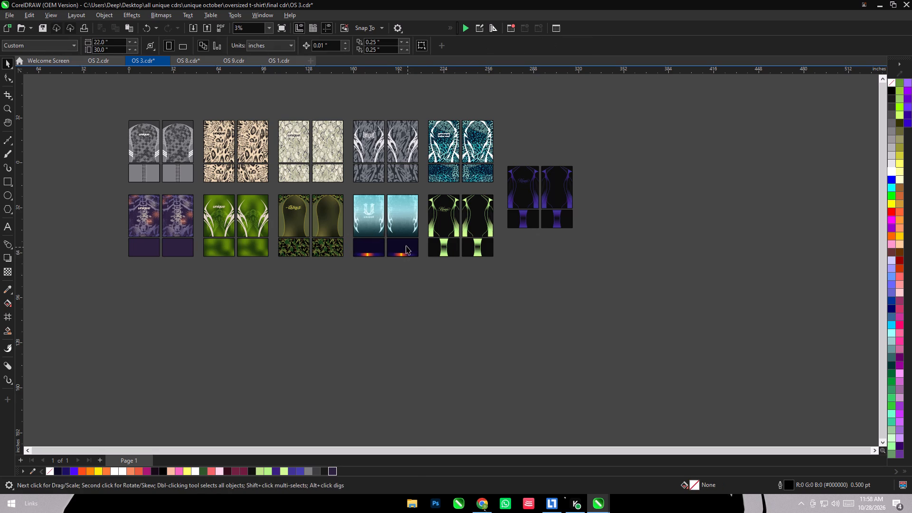
left_click(406, 244)
key("Delete")
left_click(359, 253)
key("Delete")
left_click(376, 290)
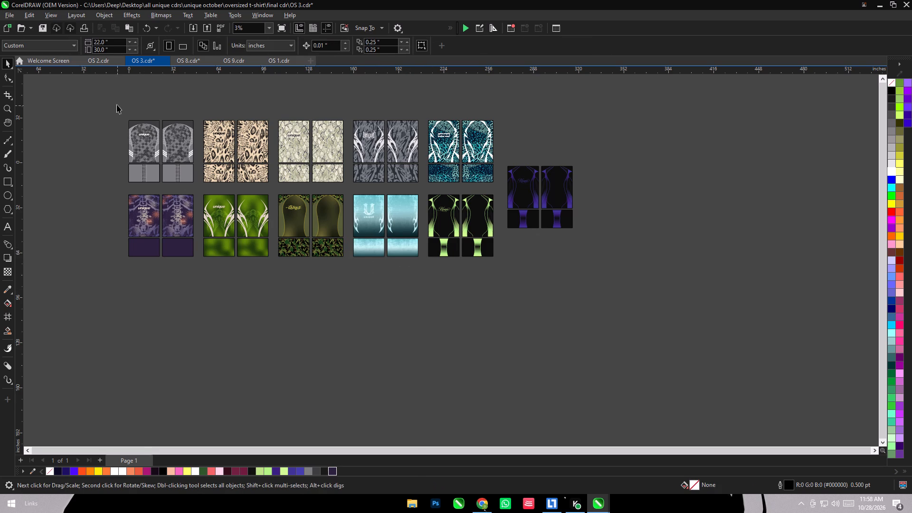
Send all the t-shirt sets to the back of the layer and save OS 3.cdr.
left_click_drag(113, 98, 679, 320)
key("shift+Page_Down")
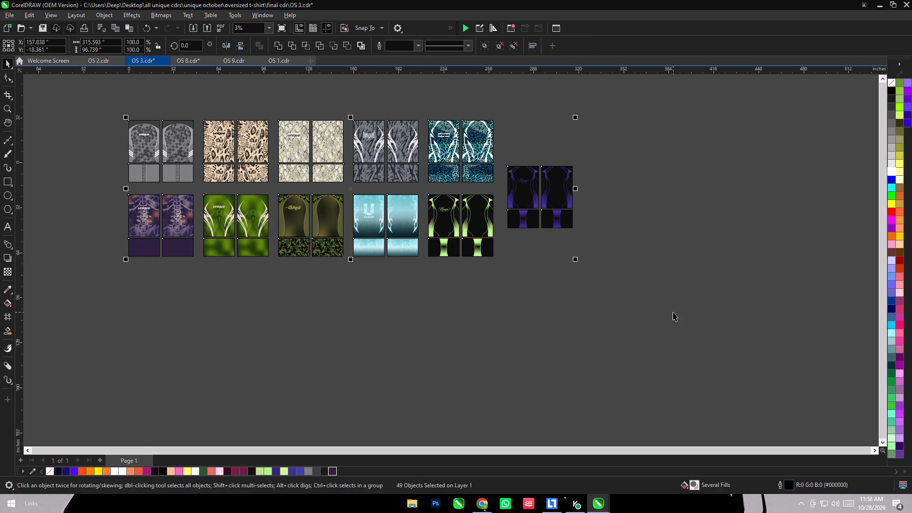
left_click(670, 312)
scroll(670, 312, "down", 2)
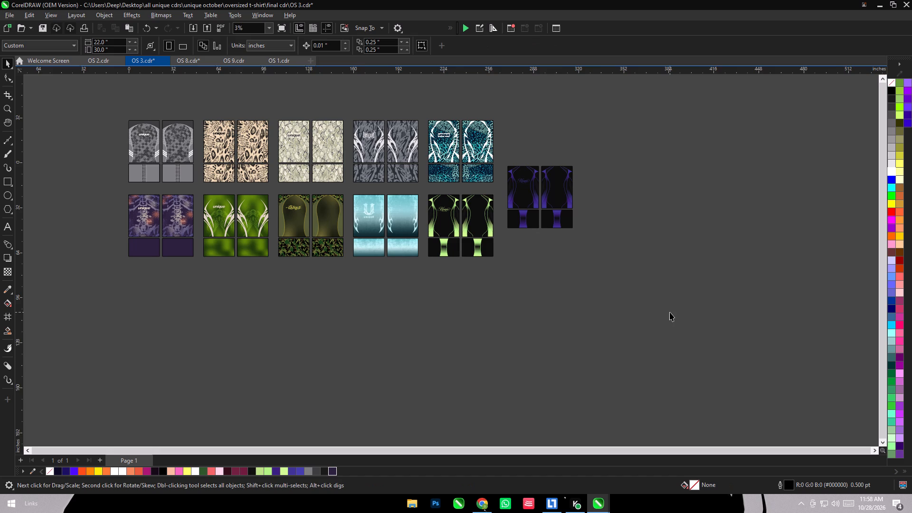
key("ctrl+s")
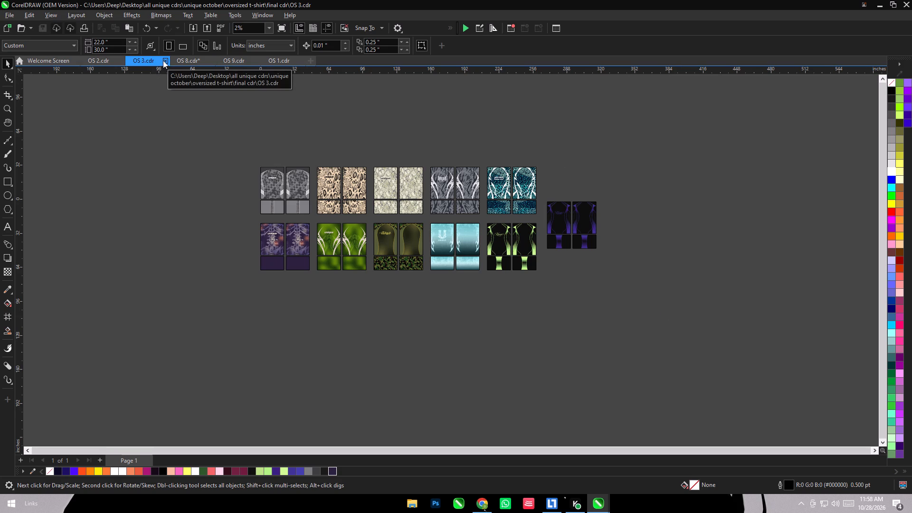
Delete the camouflage and teal sets with their sleeve pieces from OS 8.cdr, keeping the orange lava panels.
left_click(176, 61)
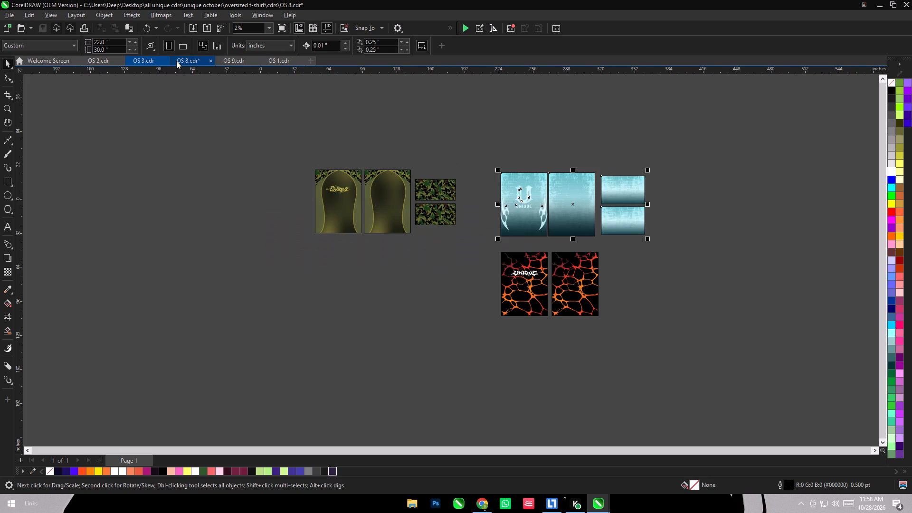
left_click_drag(264, 147, 731, 241)
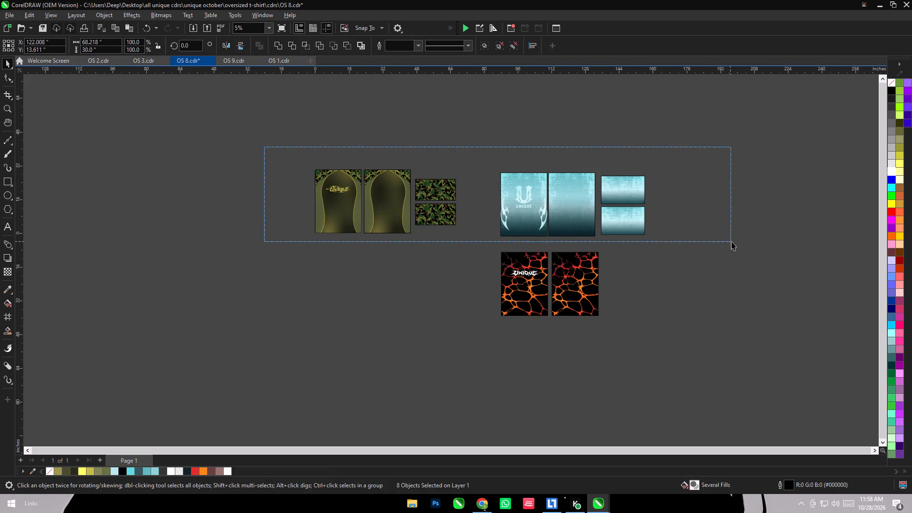
left_click_drag(731, 241, 731, 246)
key("Delete")
scroll(336, 235, "down", 7)
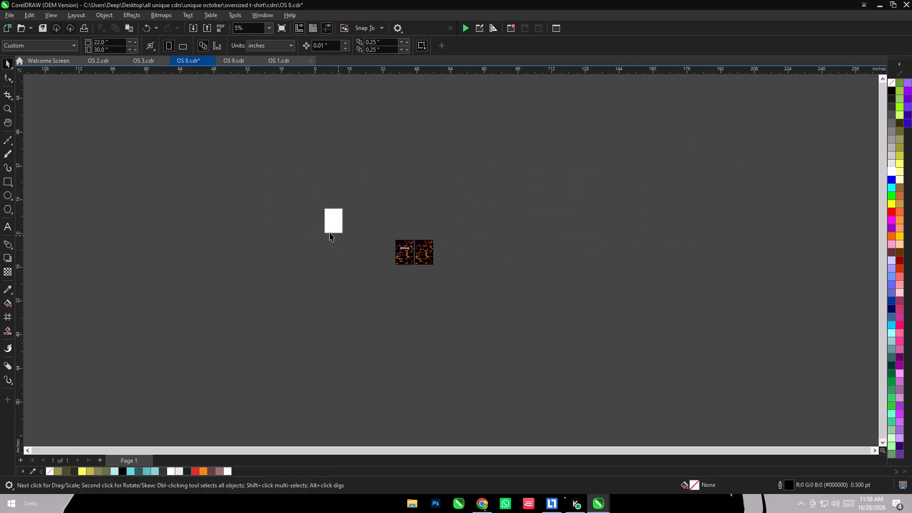
Move the orange lava front and back panels in OS 8.cdr to about X 279, Y -87 inches.
left_click_drag(375, 210, 505, 298)
scroll(407, 248, "up", 5)
left_click_drag(437, 262, 662, 356)
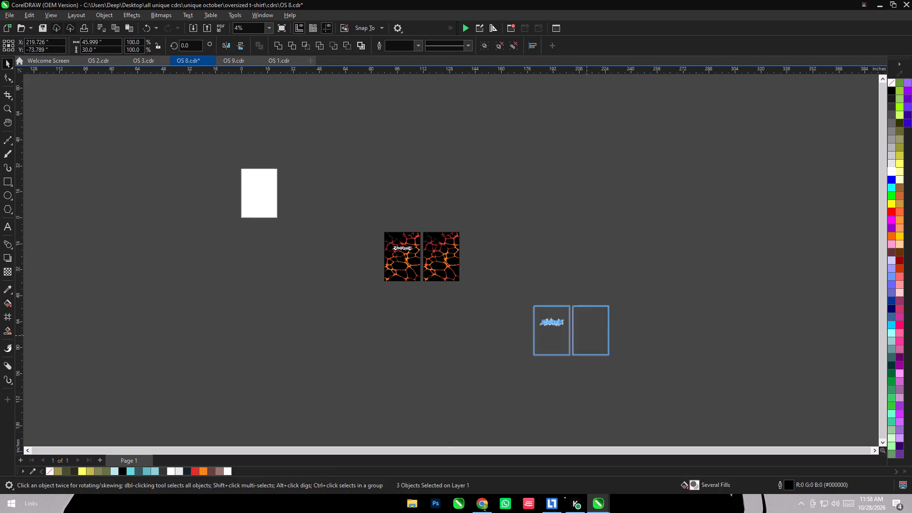
left_click_drag(662, 356, 710, 364)
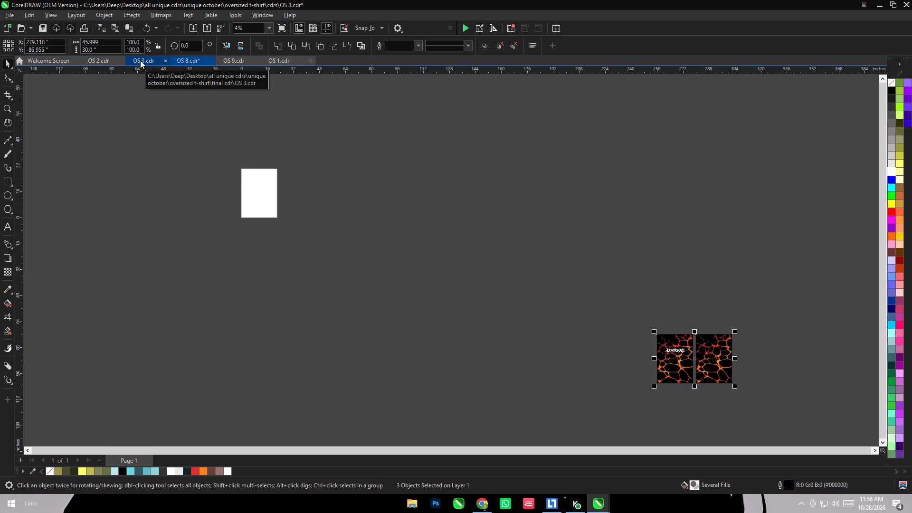
Select all the t-shirt sets in OS 9.cdr and copy them.
left_click(230, 62)
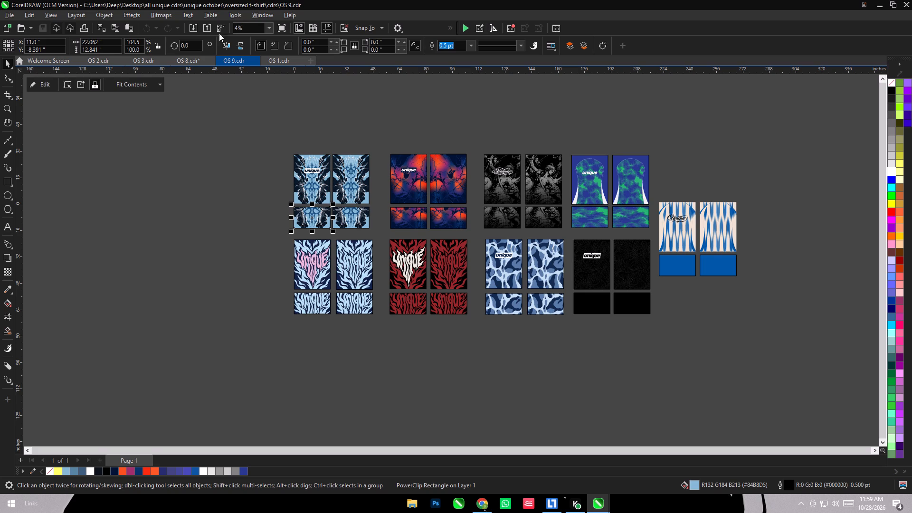
left_click_drag(246, 132, 737, 335)
left_click(729, 345)
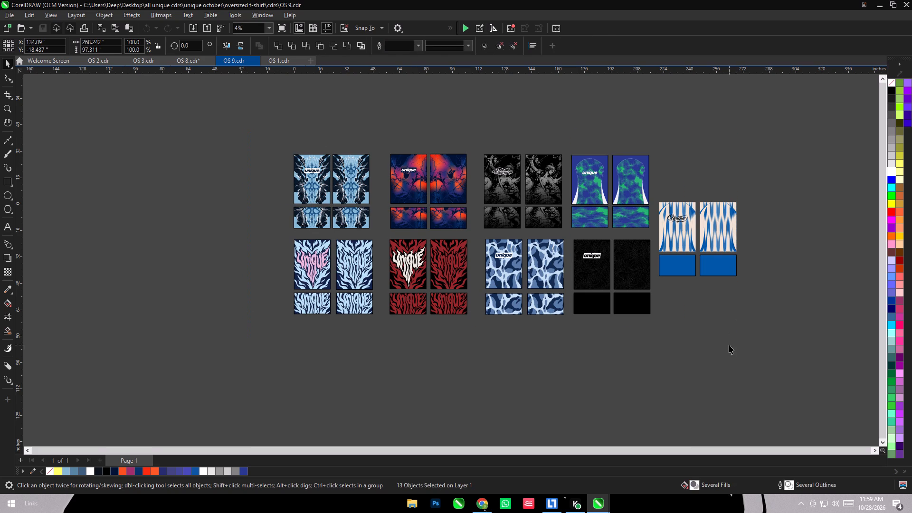
left_click_drag(778, 132, 279, 345)
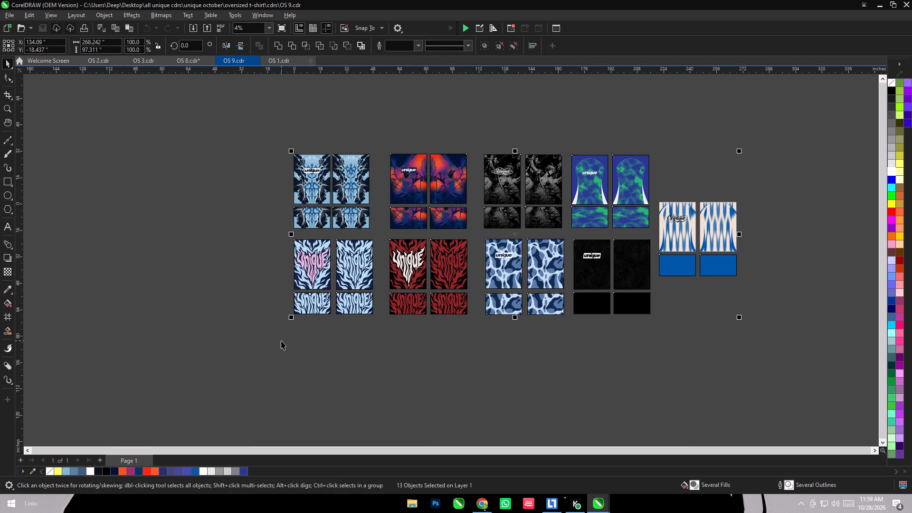
key("ctrl+c")
left_click(219, 228)
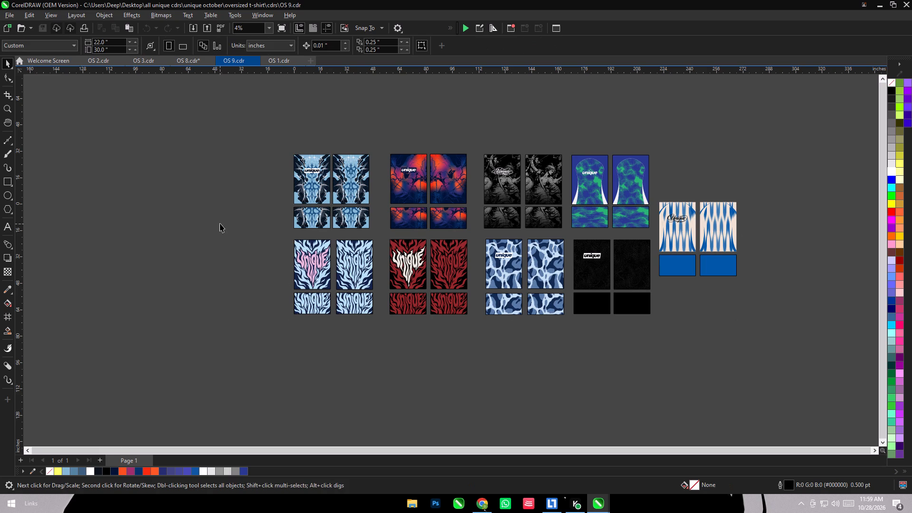
Move the beige and blue striped set in OS 9.cdr up in line with the top row, at about X 246, Y 7.5 inches.
left_click_drag(795, 180, 673, 275)
left_click_drag(673, 275, 652, 292)
scroll(698, 202, "up", 8)
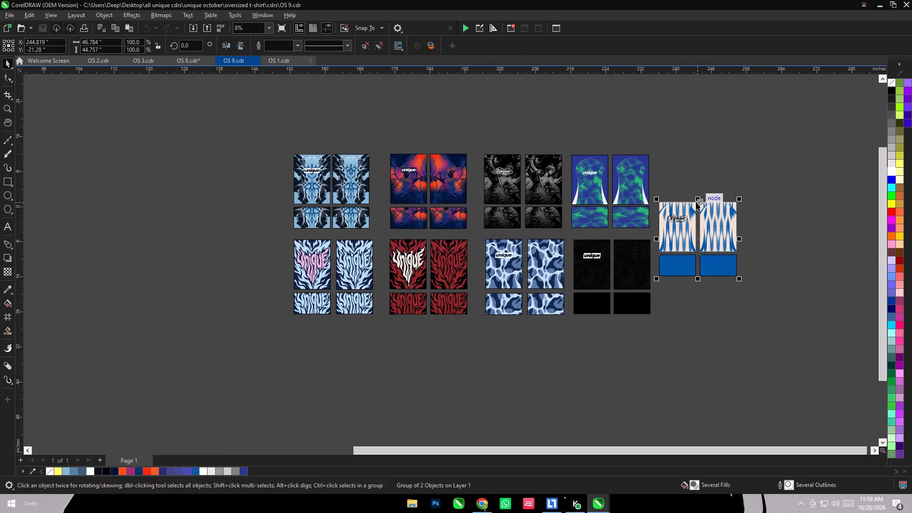
left_click_drag(663, 214, 669, 88)
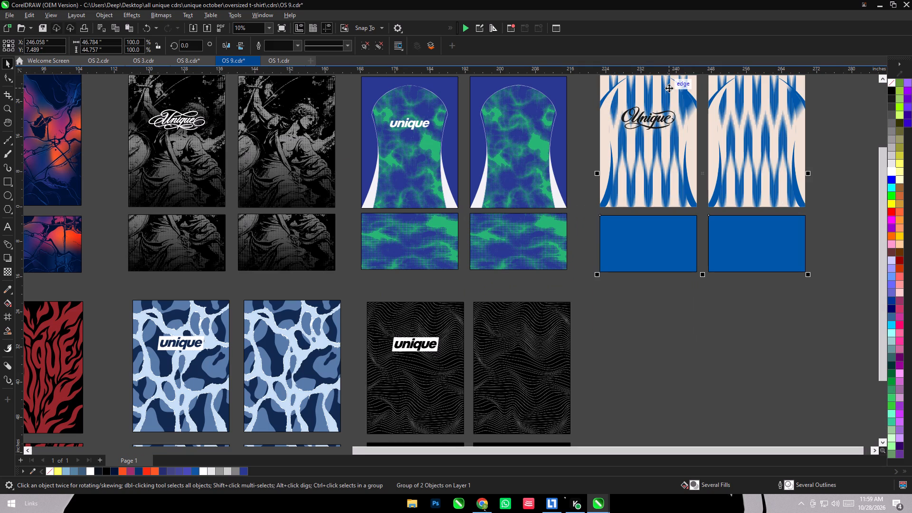
scroll(527, 191, "down", 4)
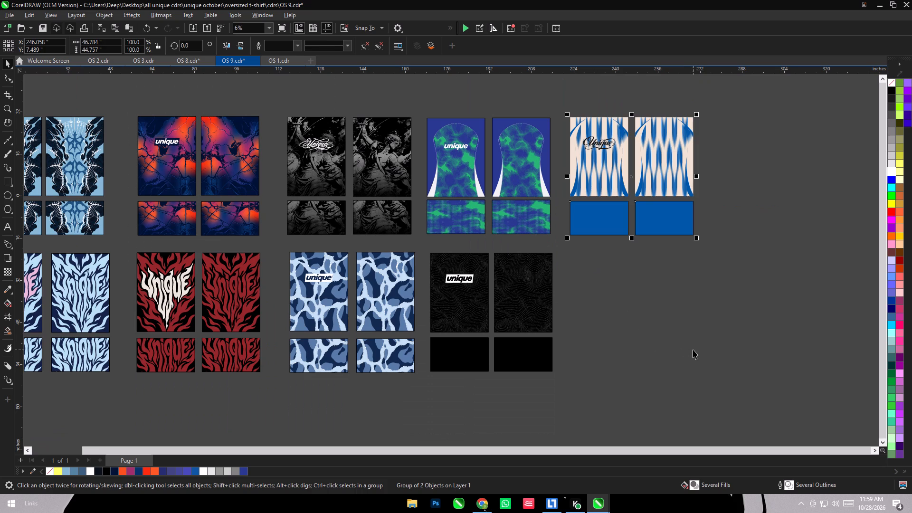
left_click(693, 350)
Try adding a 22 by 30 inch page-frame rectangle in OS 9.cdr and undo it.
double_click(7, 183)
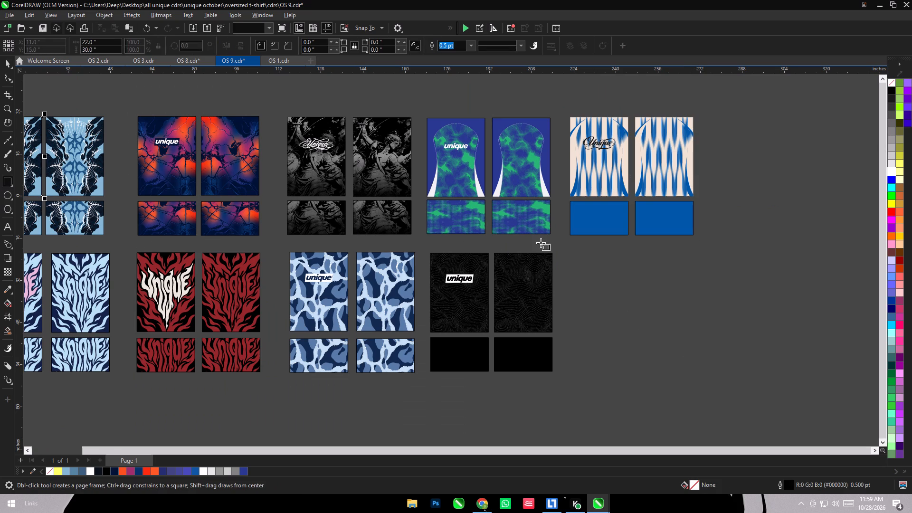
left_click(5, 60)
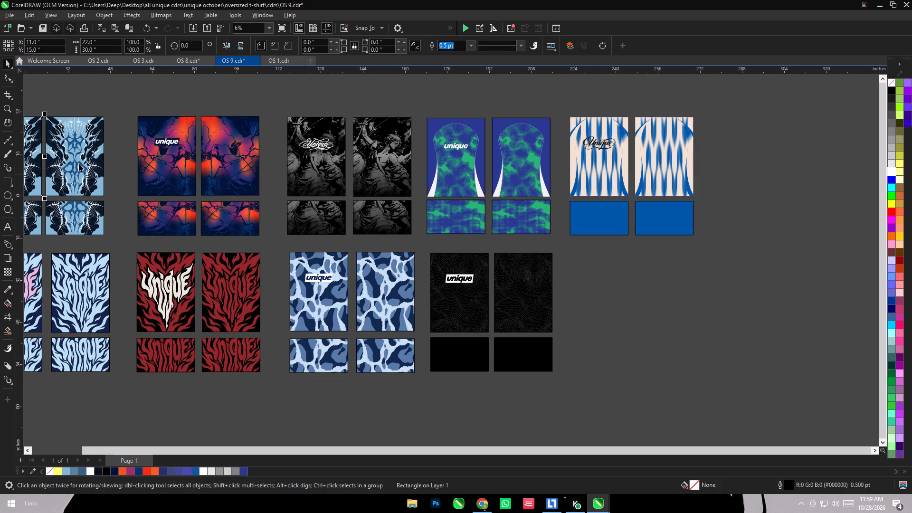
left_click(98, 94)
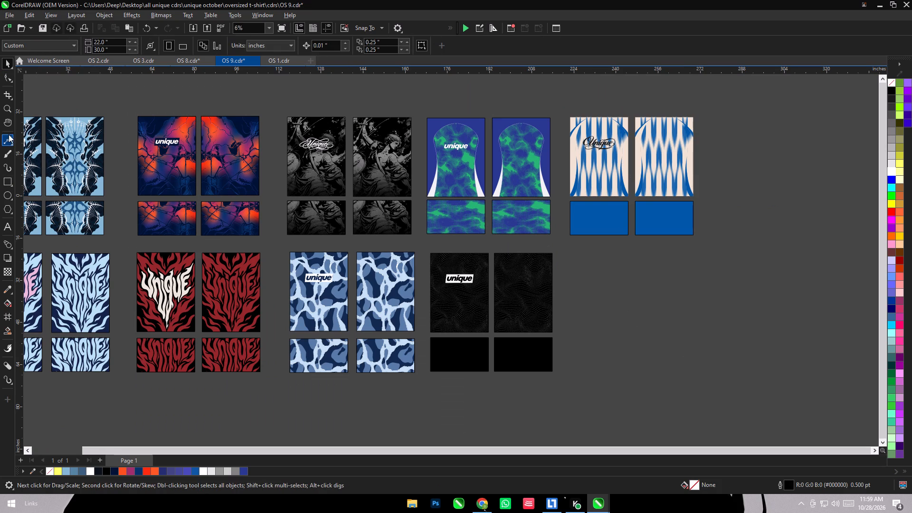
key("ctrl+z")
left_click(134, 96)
Add a 22 by 30 inch page-frame rectangle in the empty area beyond the beige and blue striped set, and duplicate it beside itself.
double_click(10, 175)
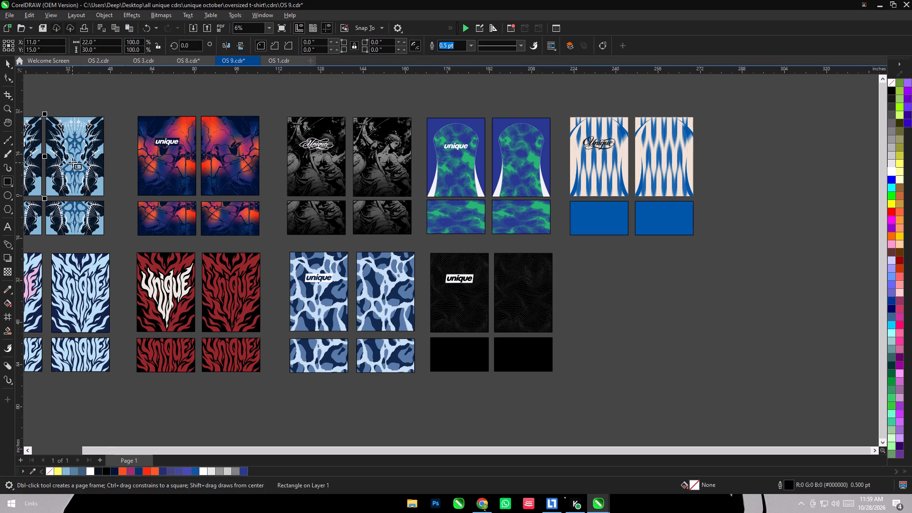
left_click(5, 61)
scroll(433, 161, "down", 2)
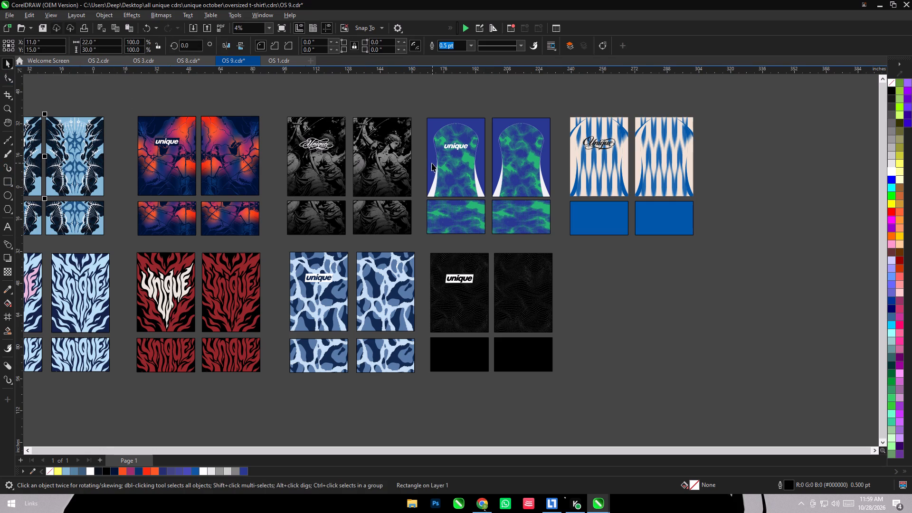
left_click_drag(113, 158, 567, 179)
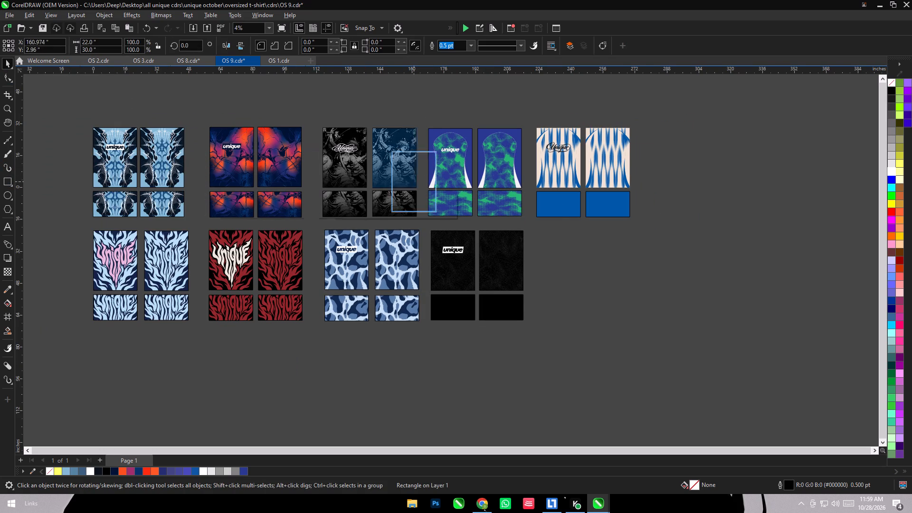
left_click_drag(567, 179, 721, 173)
scroll(721, 172, "up", 8)
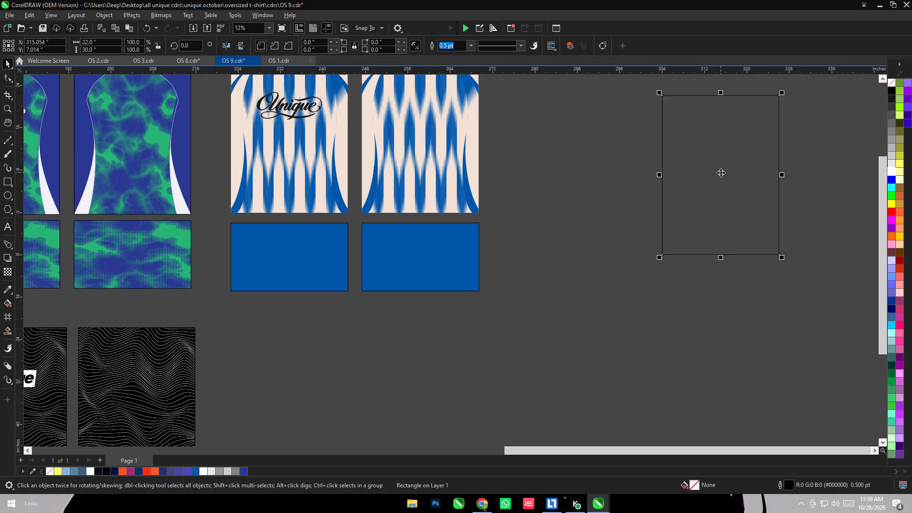
left_click_drag(710, 188, 591, 197)
right_click(591, 197)
left_click(600, 341)
Ungroup the beige and blue striped set, including its front and back subgroups, into separate panels and sleeves.
left_click(284, 174)
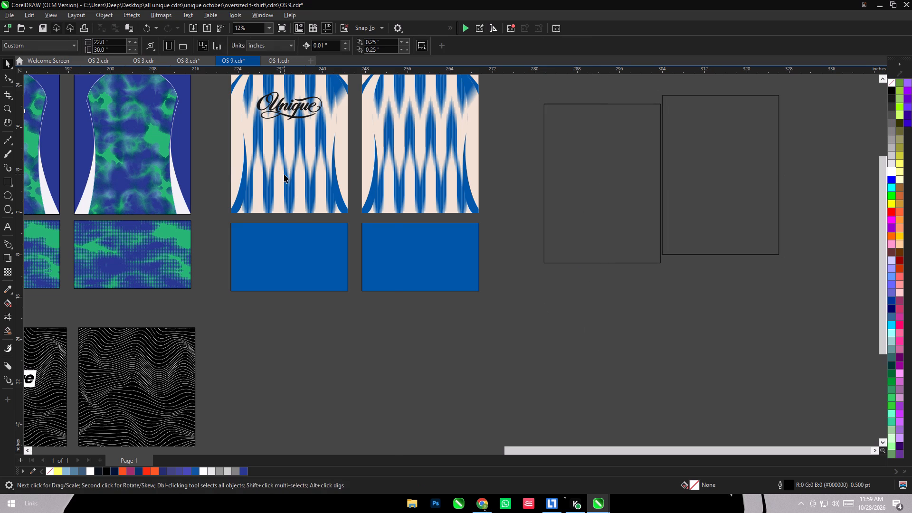
right_click(284, 174)
left_click(524, 419)
left_click(307, 180)
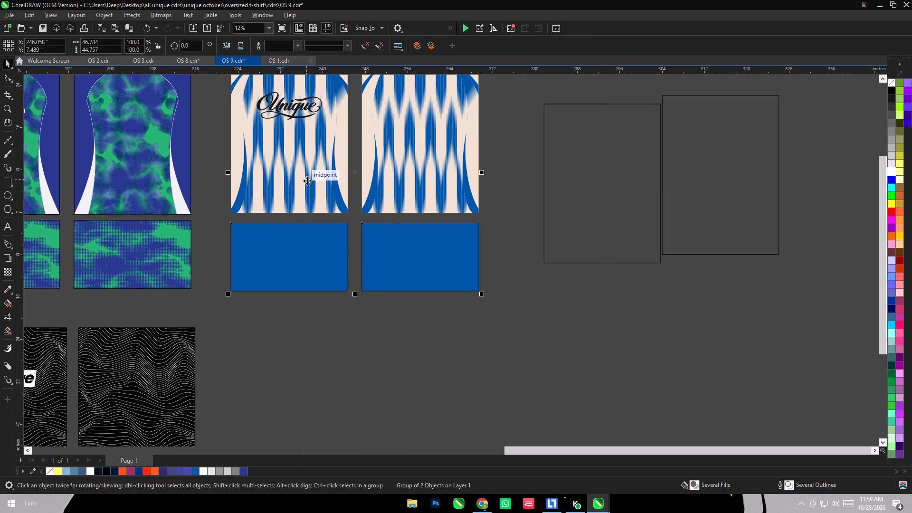
key("ctrl+u")
left_click(456, 391)
scroll(375, 318, "down", 4)
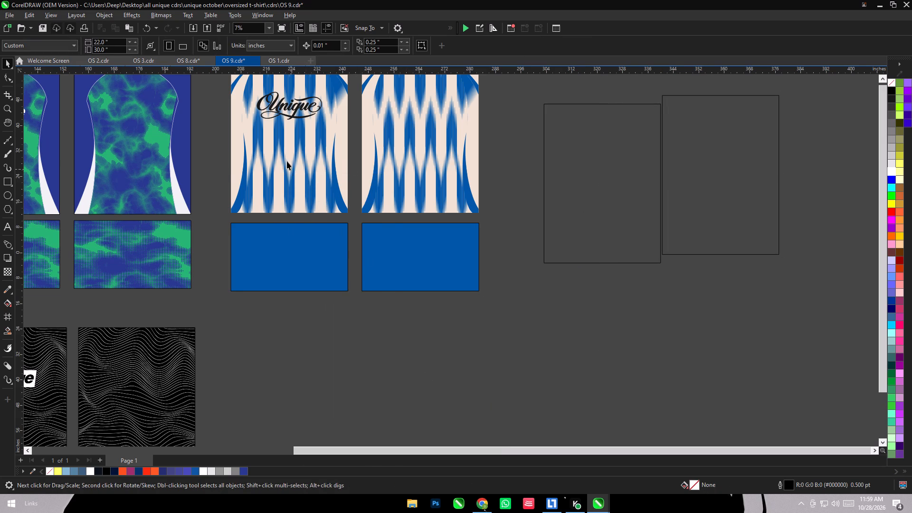
left_click_drag(270, 114, 366, 256)
left_click(340, 237)
key("ctrl+u")
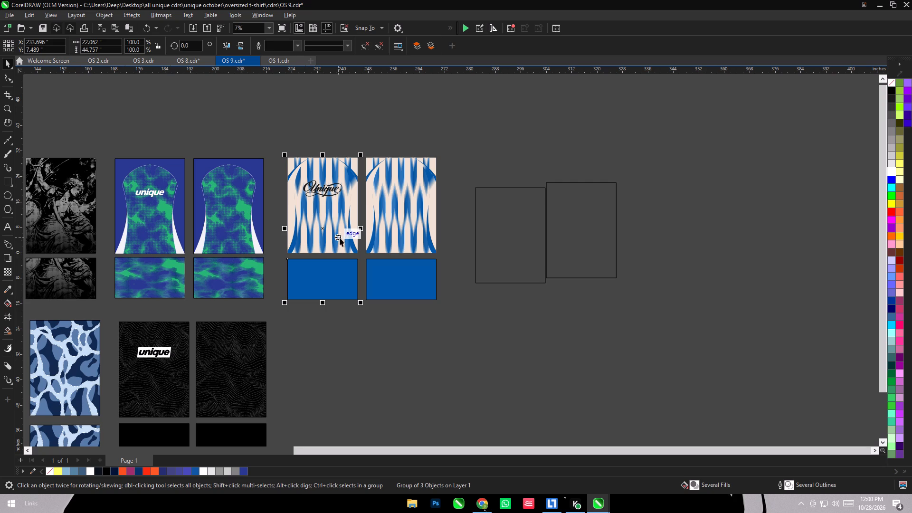
left_click(378, 359)
left_click(407, 241)
key("ctrl+u")
left_click(427, 353)
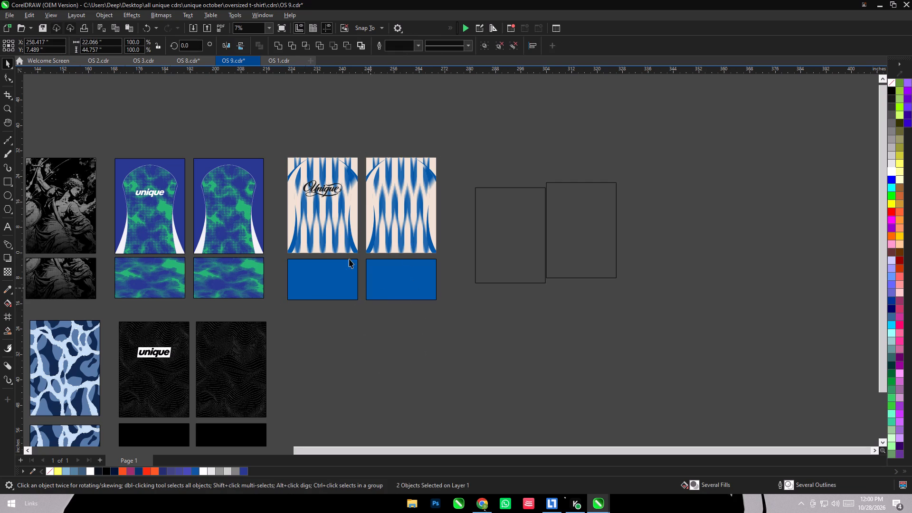
PowerClip the striped front artwork with its Unique lettering inside the first empty 22 by 30 inch rectangle.
left_click_drag(276, 123, 380, 263)
right_click(343, 228)
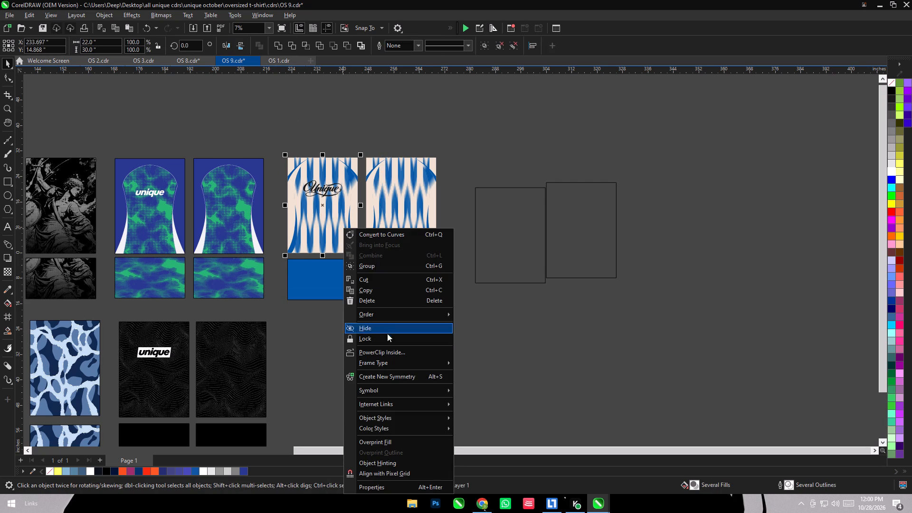
left_click(391, 353)
left_click(498, 242)
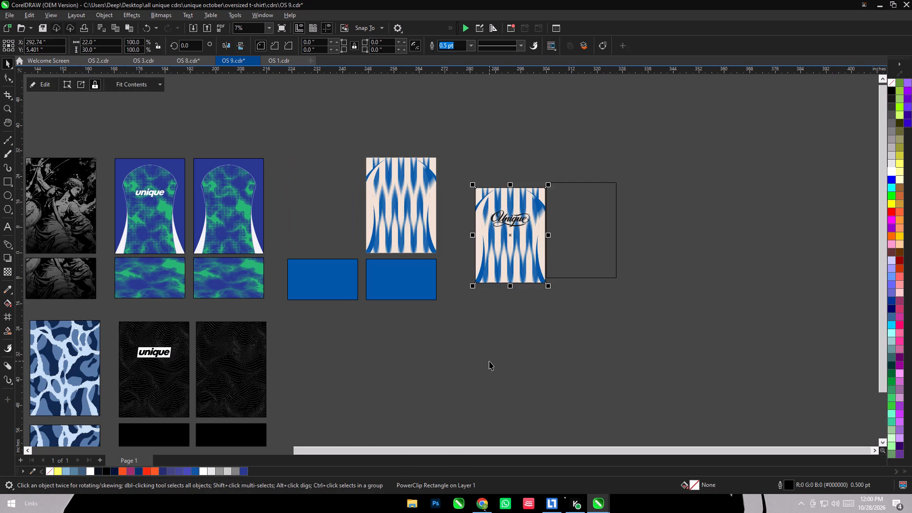
PowerClip the striped back artwork inside the second empty 22 by 30 inch rectangle.
left_click(489, 361)
left_click_drag(344, 112, 451, 261)
right_click(419, 229)
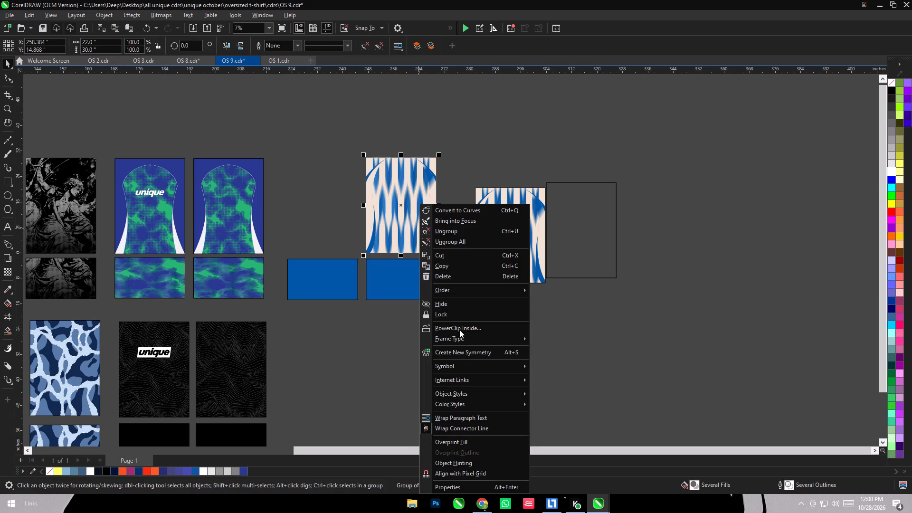
left_click(459, 331)
left_click(576, 262)
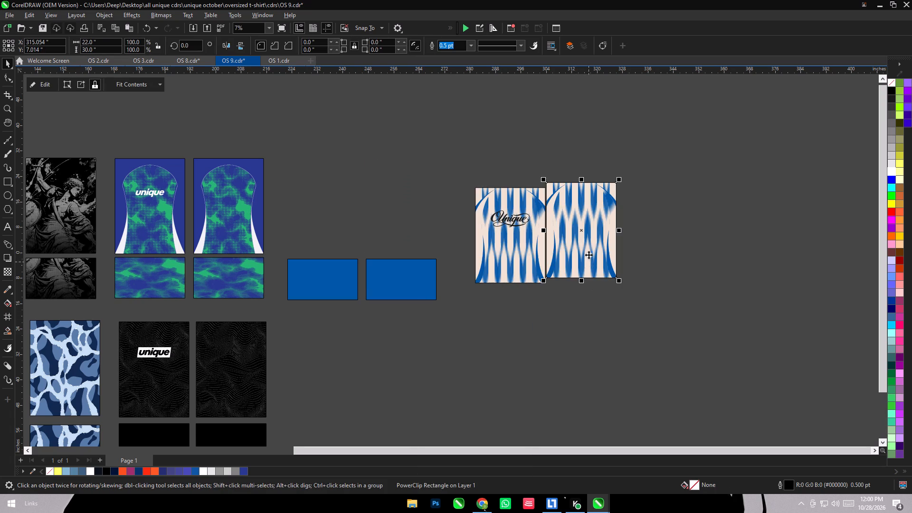
Space the two clipped striped panels apart, align them on one horizontal line, and move them back above the blue sleeves.
left_click_drag(586, 245, 594, 247)
left_click(512, 234, "shift")
key("e")
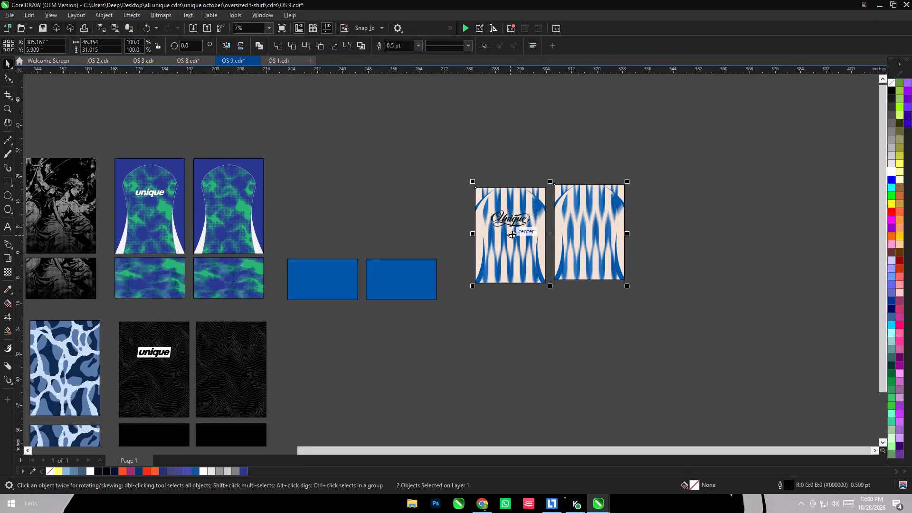
left_click(558, 341)
left_click(607, 215)
left_click_drag(452, 158, 669, 307)
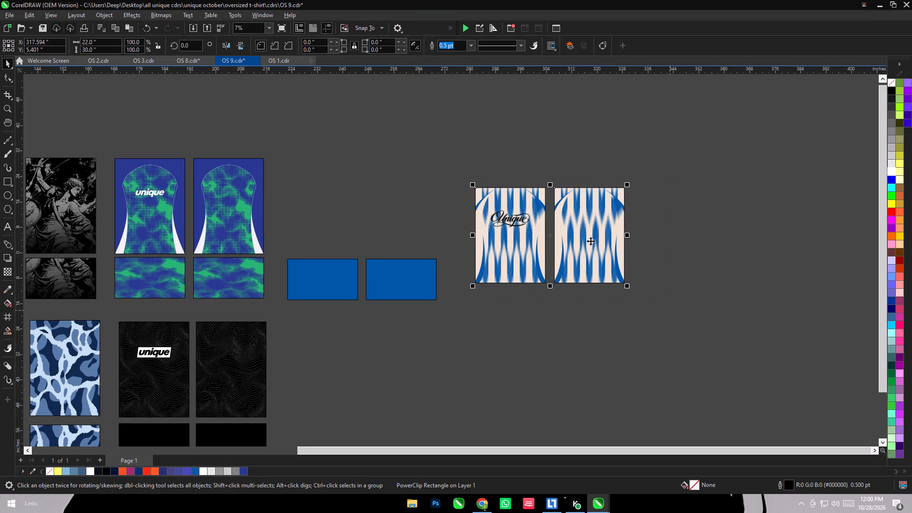
left_click_drag(590, 241, 404, 211)
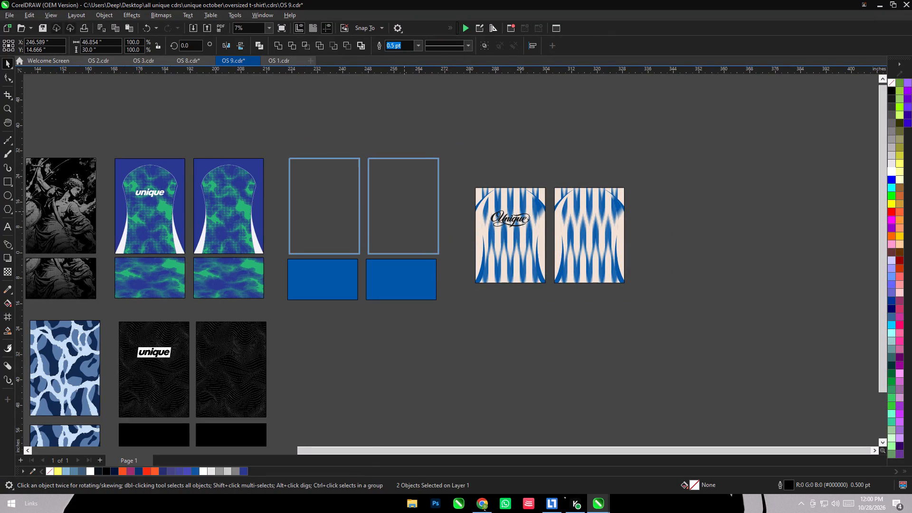
left_click_drag(404, 211, 402, 211)
left_click(517, 374)
Centre the striped front and back panels each over their own blue sleeve.
left_click(351, 228)
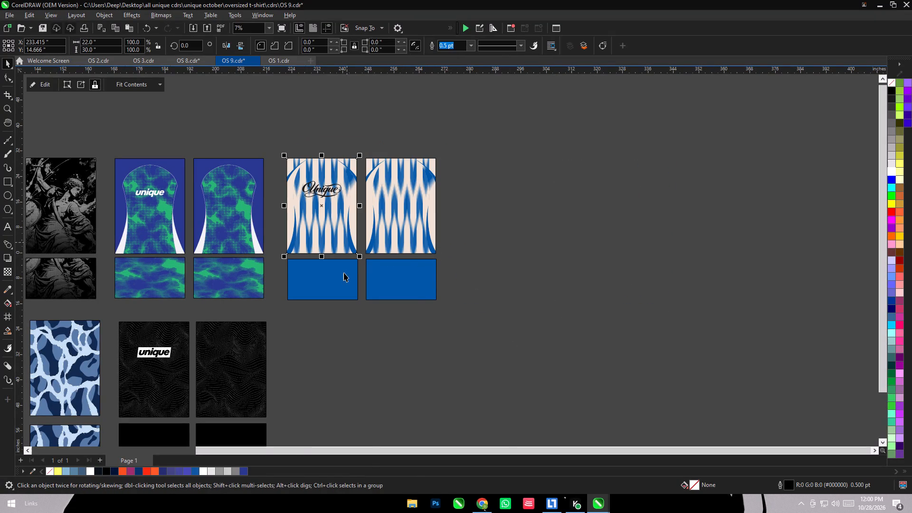
left_click(344, 273, "shift")
key("c")
left_click(396, 353)
left_click(401, 218)
left_click(408, 261, "shift")
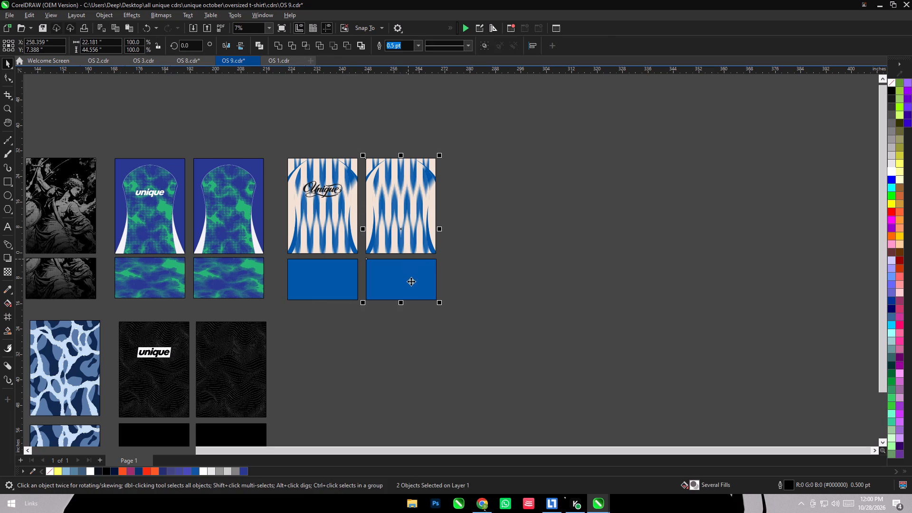
key("c")
left_click(474, 355)
Group the striped panels and sleeves as one set and align it vertically with the blue and green set.
left_click_drag(271, 137, 508, 346)
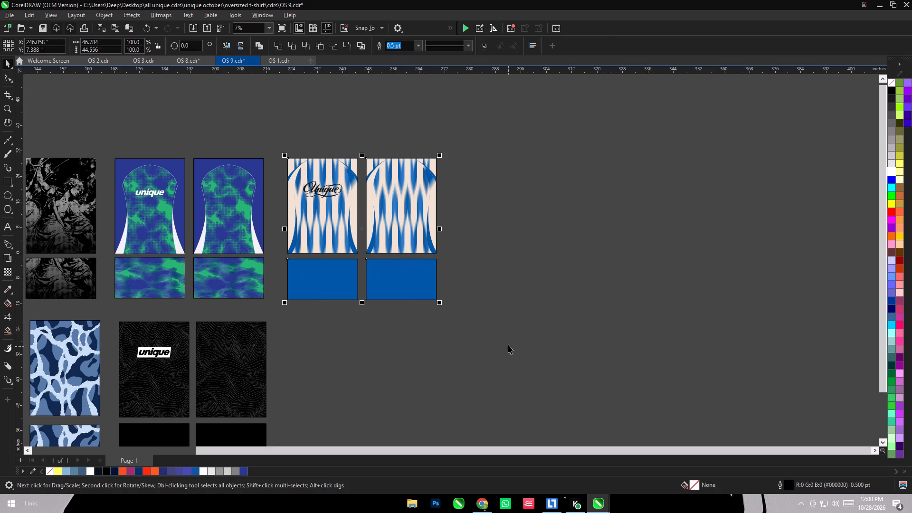
key("ctrl+g")
left_click(260, 200, "shift")
key("e")
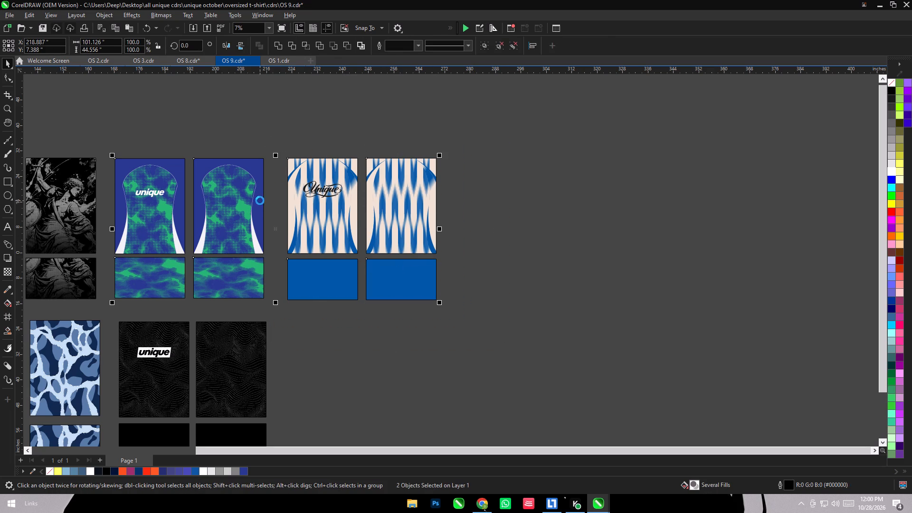
left_click(423, 361)
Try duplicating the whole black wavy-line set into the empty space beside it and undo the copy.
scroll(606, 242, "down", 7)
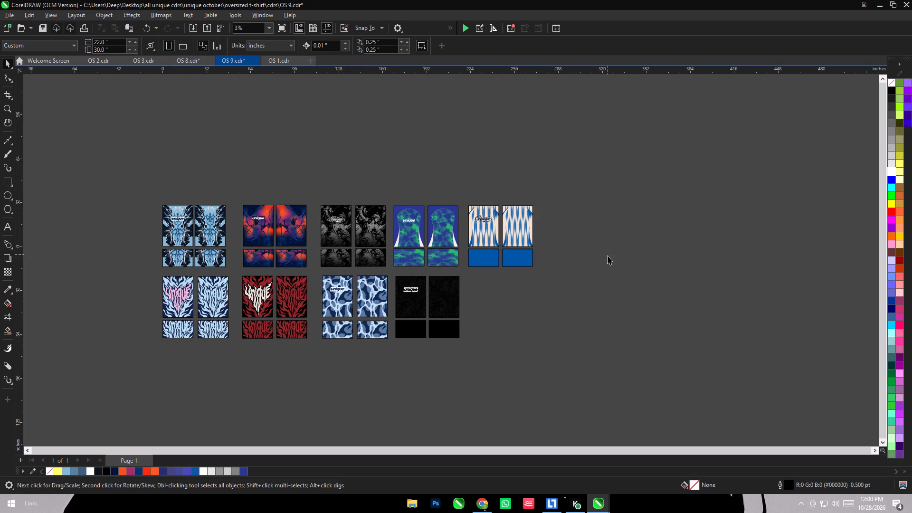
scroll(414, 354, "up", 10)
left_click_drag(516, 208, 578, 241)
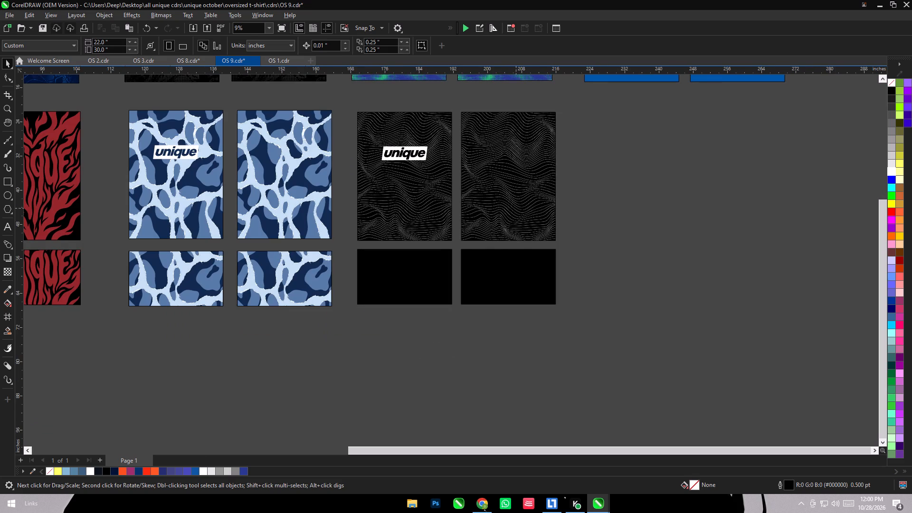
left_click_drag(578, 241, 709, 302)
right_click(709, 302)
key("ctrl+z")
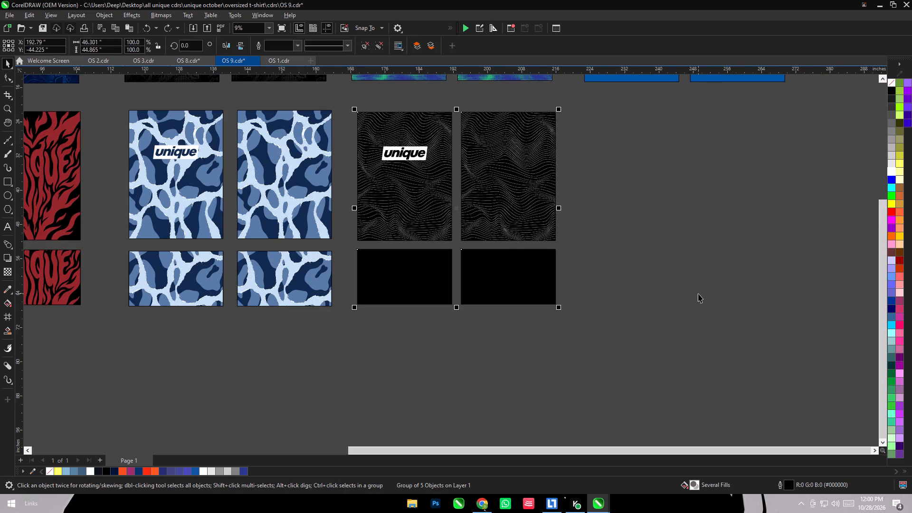
Ungroup the black wavy-line set, duplicate its back panel, and PowerClip the copy inside the black sleeve under the front panel.
key("ctrl+u")
left_click(696, 294)
left_click_drag(473, 180, 680, 234)
right_click(680, 234)
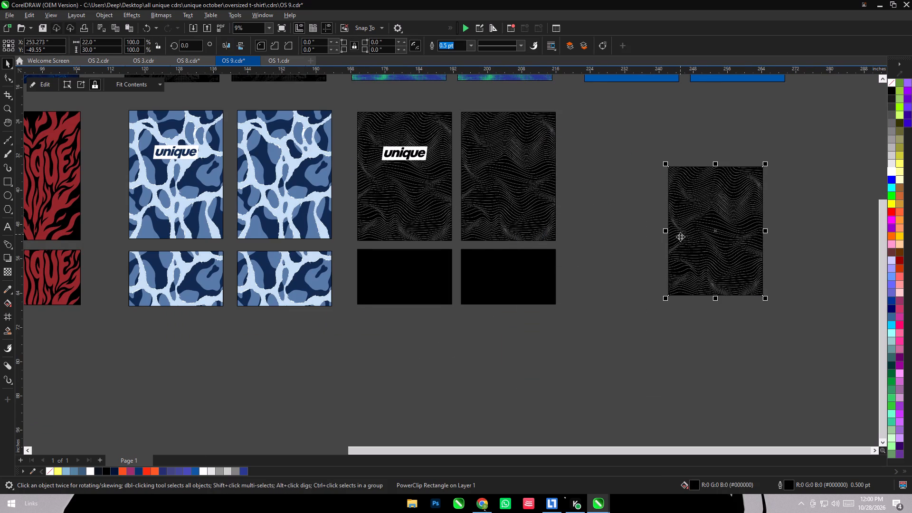
right_click(702, 231)
left_click(749, 339)
left_click(374, 271)
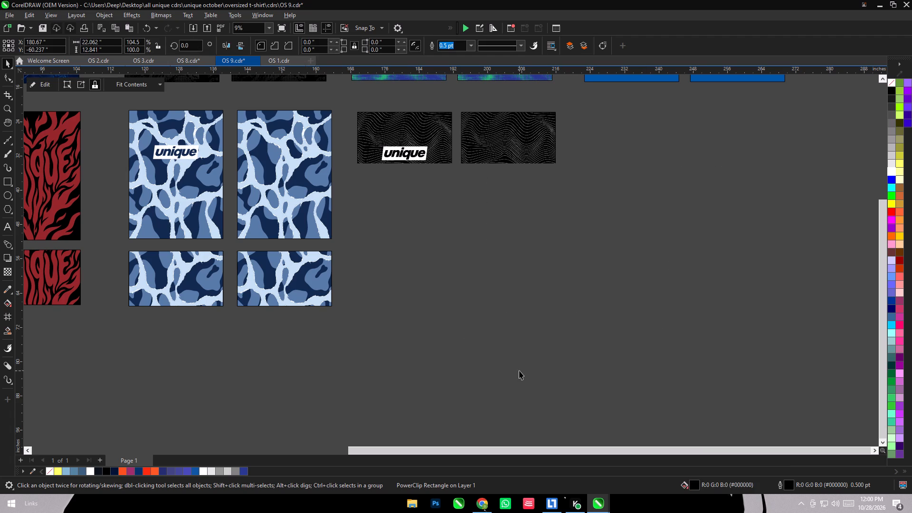
Duplicate the wavy-line sleeve and align the copy by centre and top edge with the plain black sleeve under the back panel.
scroll(475, 360, "up", 6)
left_click_drag(374, 202, 375, 341)
right_click(375, 341)
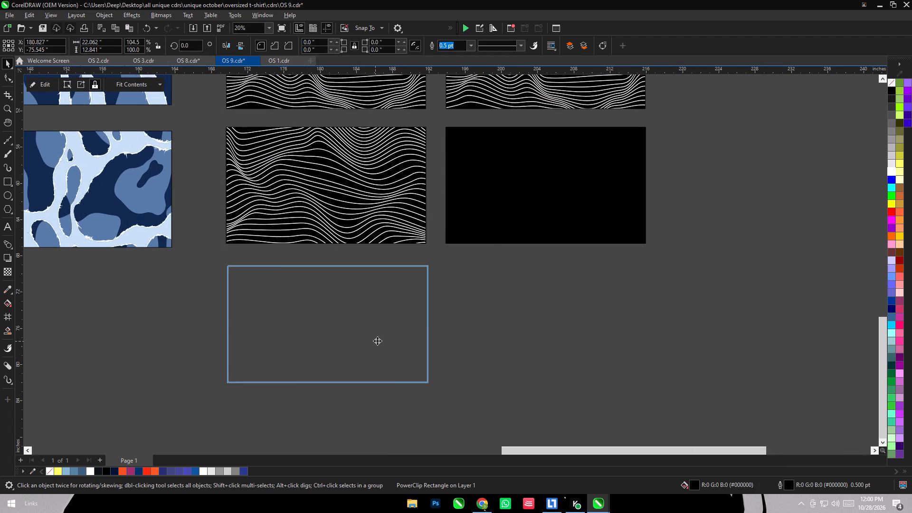
left_click(493, 225, "shift")
type("CT")
left_click(513, 318)
Send both wavy-line sleeves to the back and delete the plain black sleeve under the back panel.
left_click(334, 204)
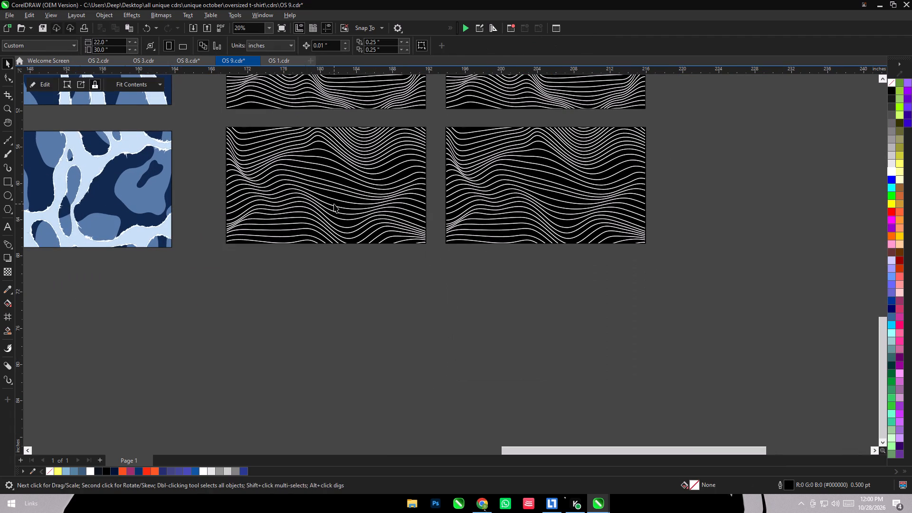
left_click(471, 208, "shift")
key("shift+Page_Down")
left_click_drag(499, 330, 496, 322)
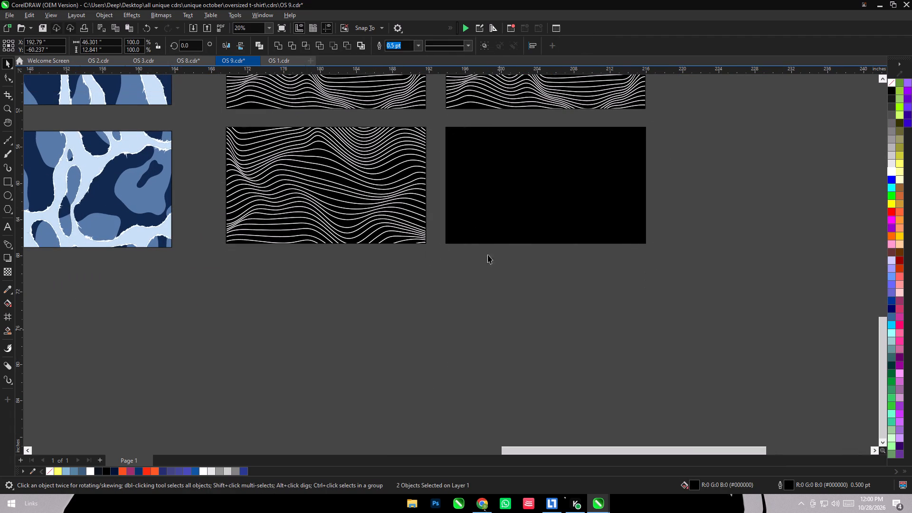
left_click(490, 205)
key("Delete")
left_click_drag(481, 328, 469, 329)
Save a copy of the OS 9 sheet as OS 4 in the oversized t-shirt project's final cdr folder.
scroll(429, 332, "down", 12)
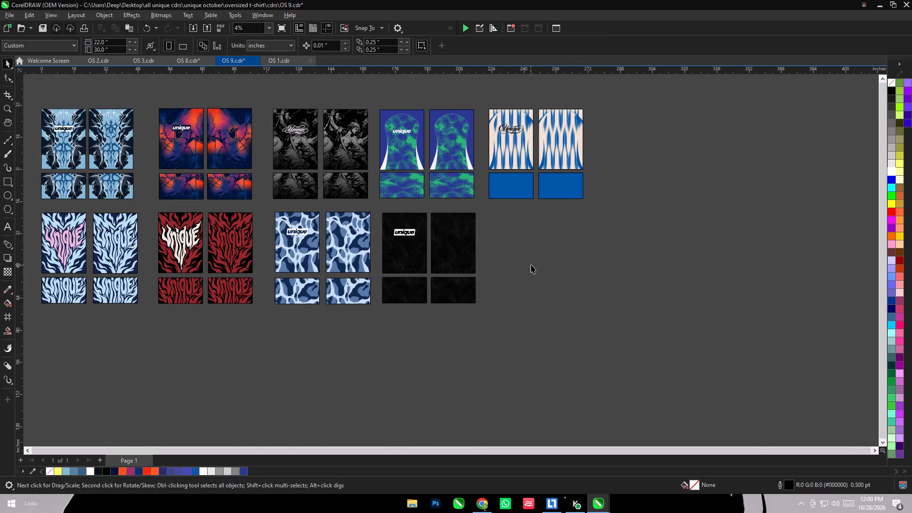
key("ctrl+shift+s")
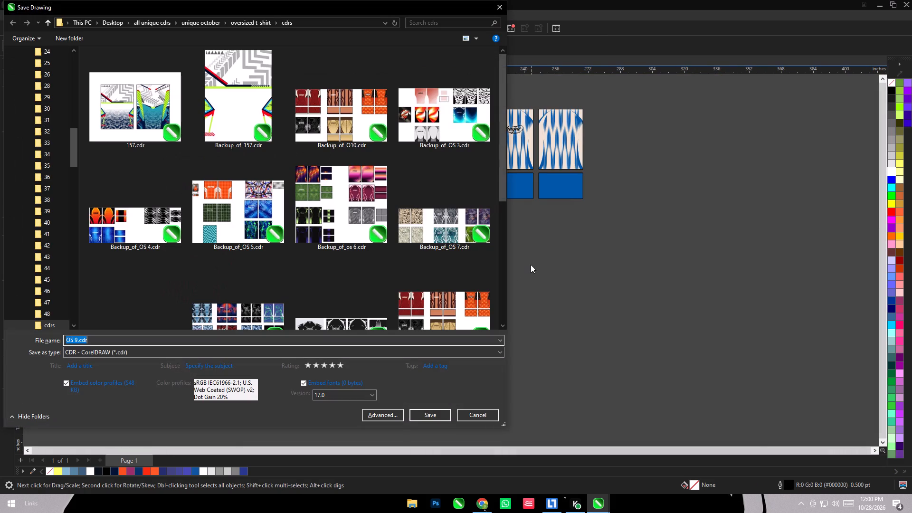
left_click(250, 23)
scroll(235, 227, "down", 4)
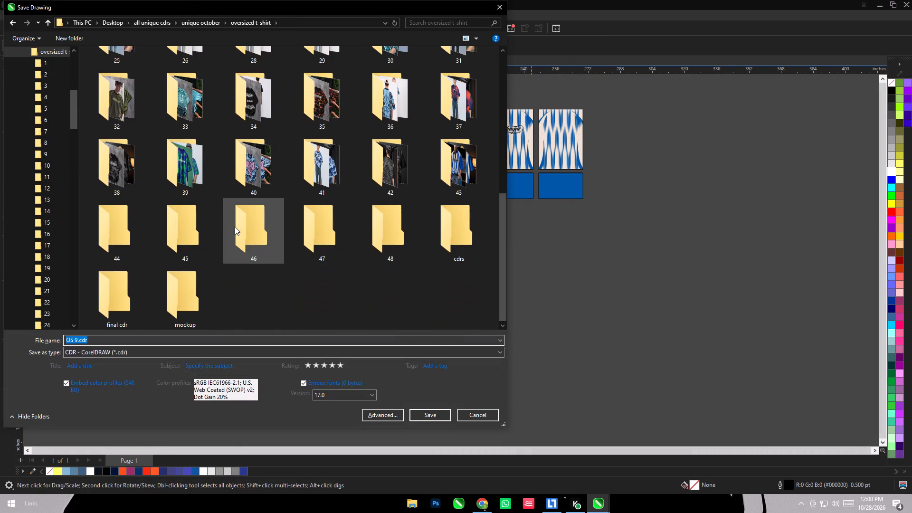
scroll(235, 227, "down", 2)
double_click(106, 281)
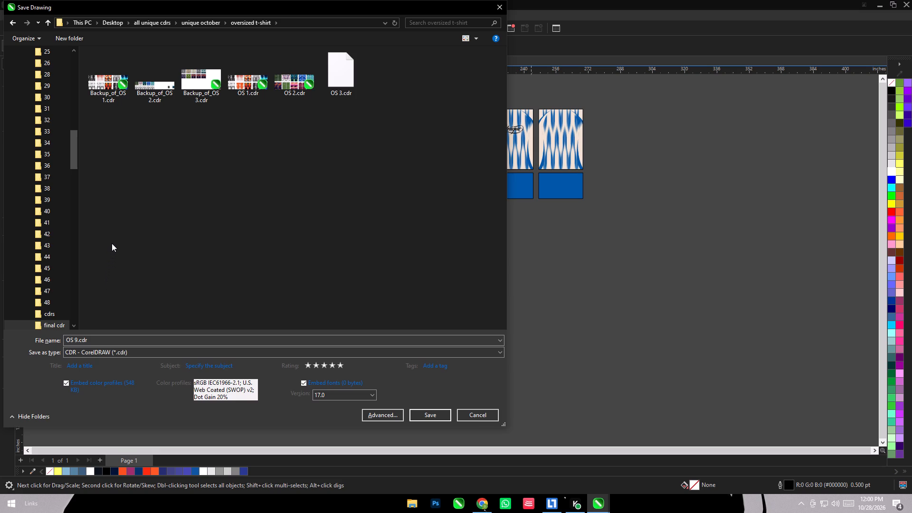
type("OS")
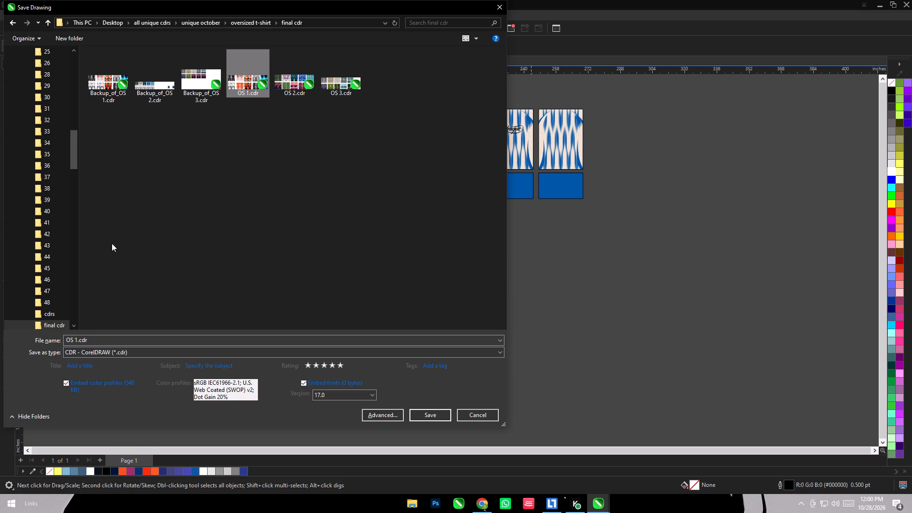
left_click(134, 341)
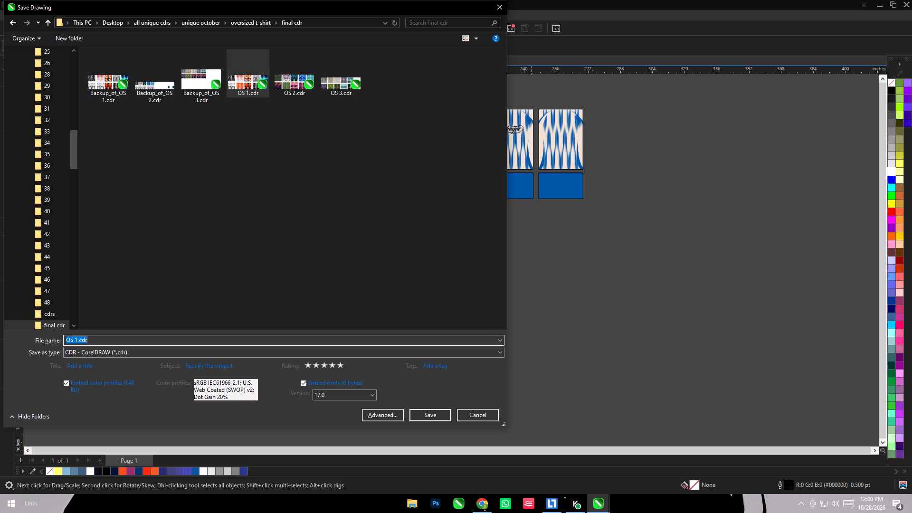
type("OS")
key("space")
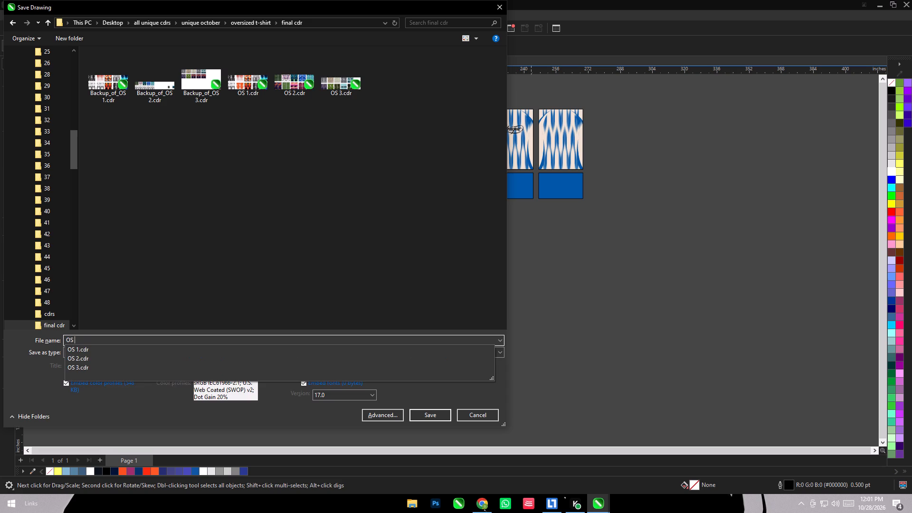
type("4")
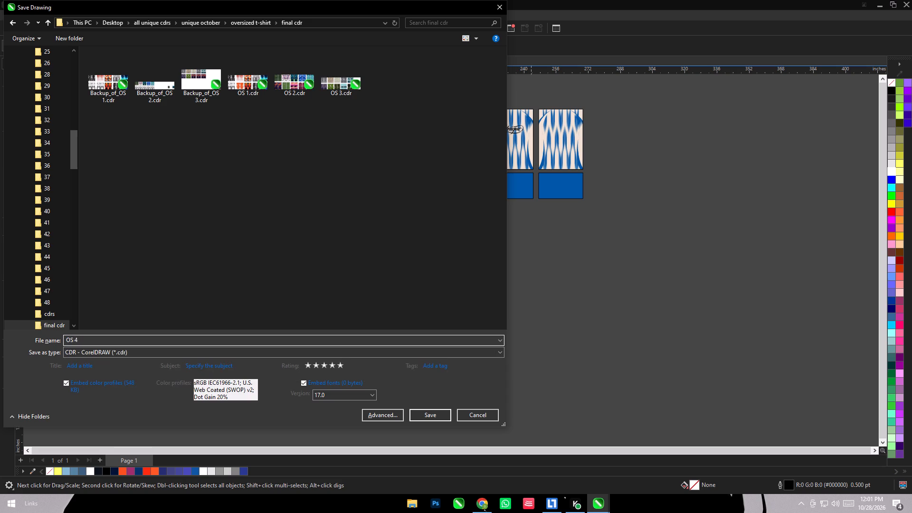
key("Return")
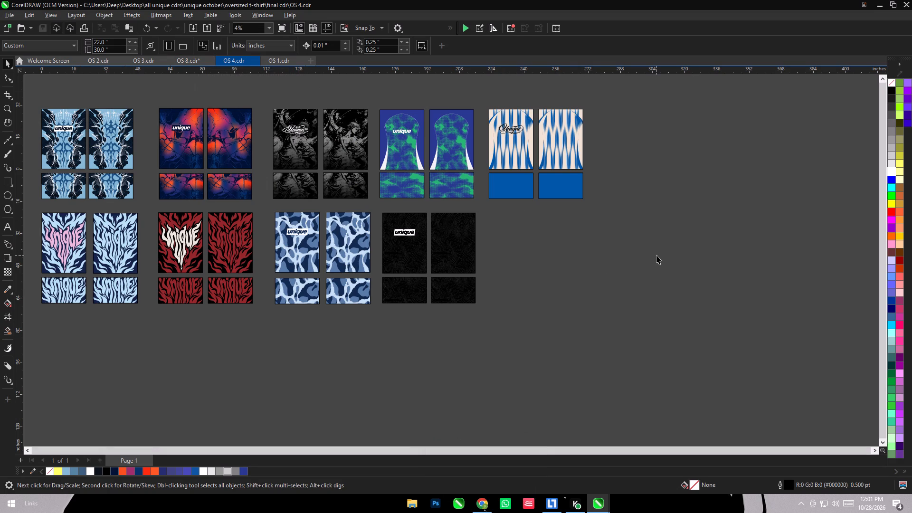
Copy the orange lava-crack front and back panels with their logo from OS 8.cdr into empty space in OS 4.cdr.
left_click(191, 61)
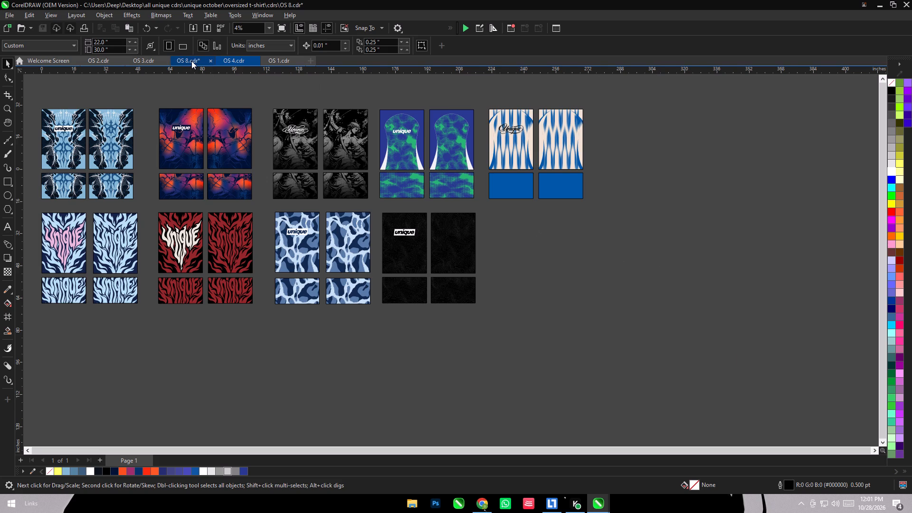
left_click_drag(517, 275, 798, 427)
key("Delete")
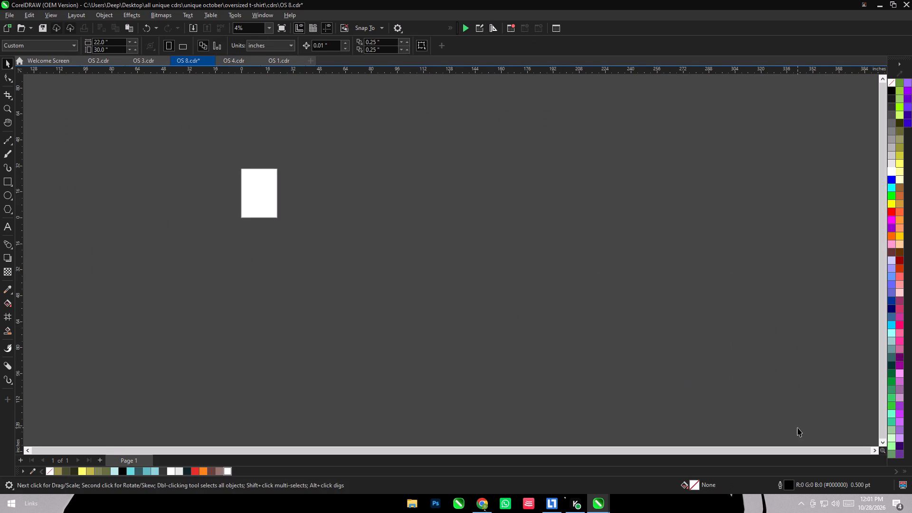
key("ctrl+z")
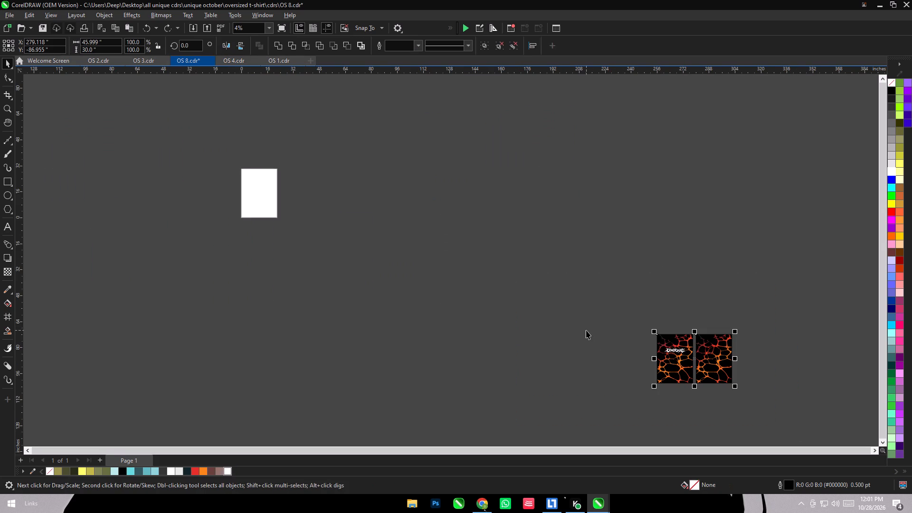
key("ctrl+c")
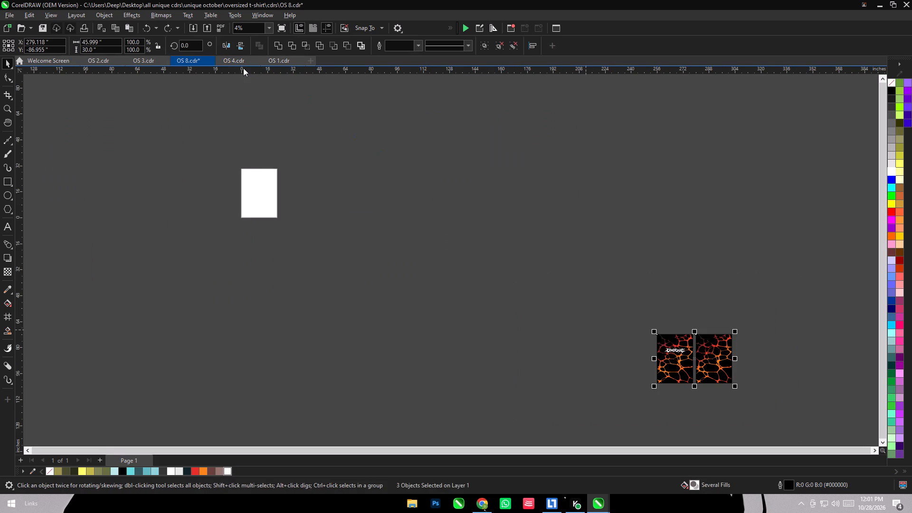
left_click(241, 64)
right_click(639, 246)
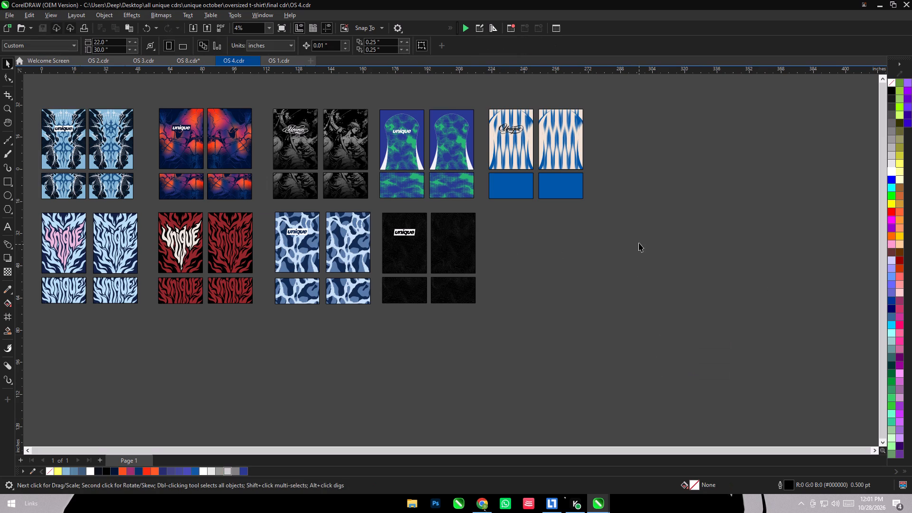
left_click(679, 335)
left_click(679, 329)
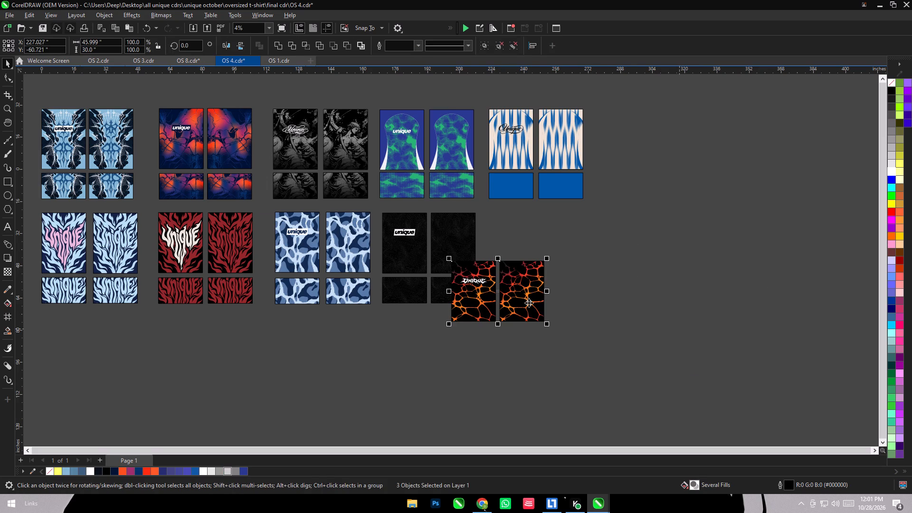
left_click_drag(523, 296, 694, 328)
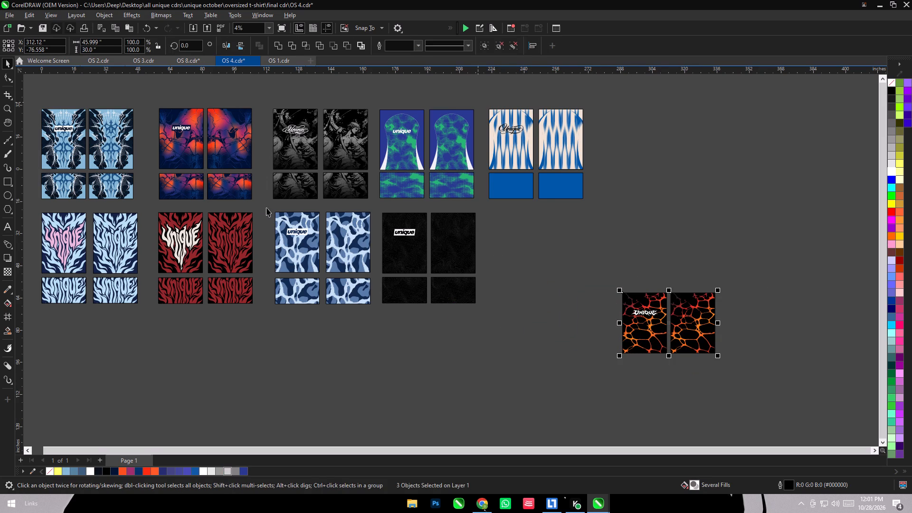
Duplicate the grouped blue camouflage set into the empty space beyond the black wavy-line set in the second row.
left_click_drag(266, 206, 375, 329)
left_click_drag(342, 275, 470, 365)
left_click_drag(267, 201, 372, 331)
left_click_drag(345, 276, 548, 285)
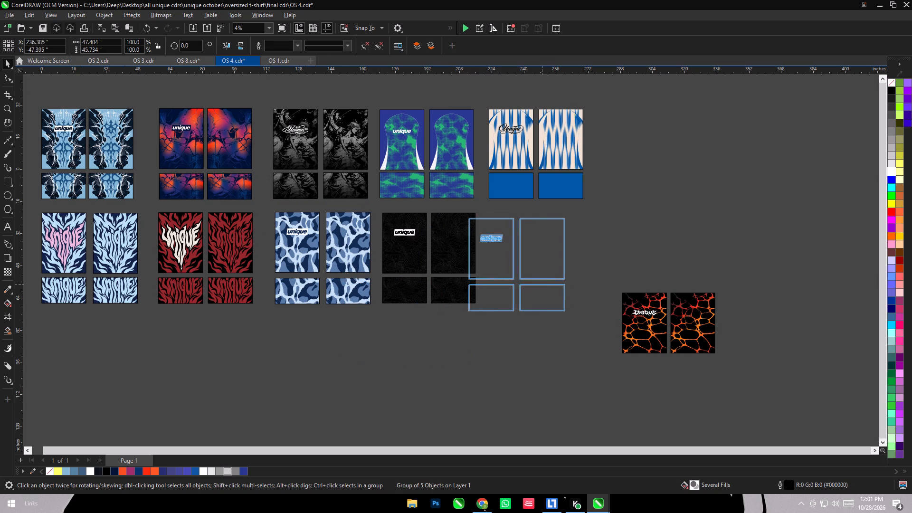
left_click_drag(548, 285, 566, 279)
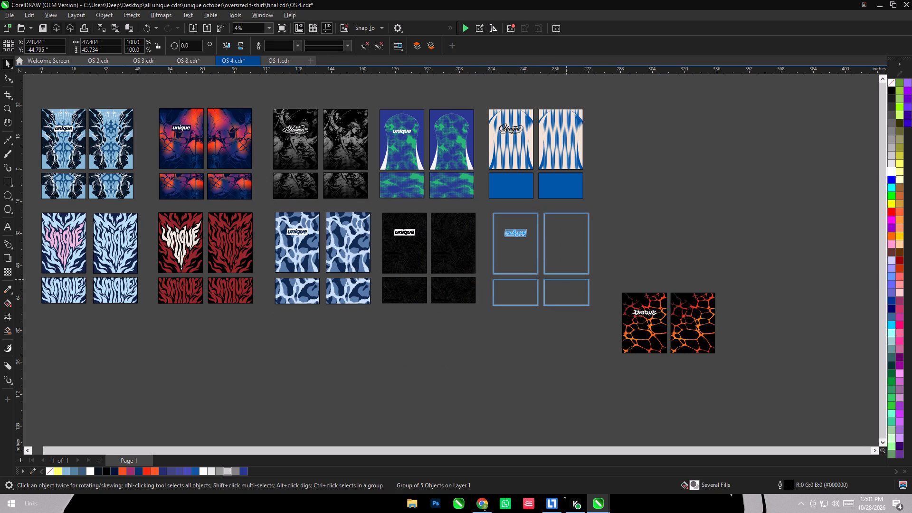
left_click_drag(566, 279, 566, 280)
right_click(566, 280)
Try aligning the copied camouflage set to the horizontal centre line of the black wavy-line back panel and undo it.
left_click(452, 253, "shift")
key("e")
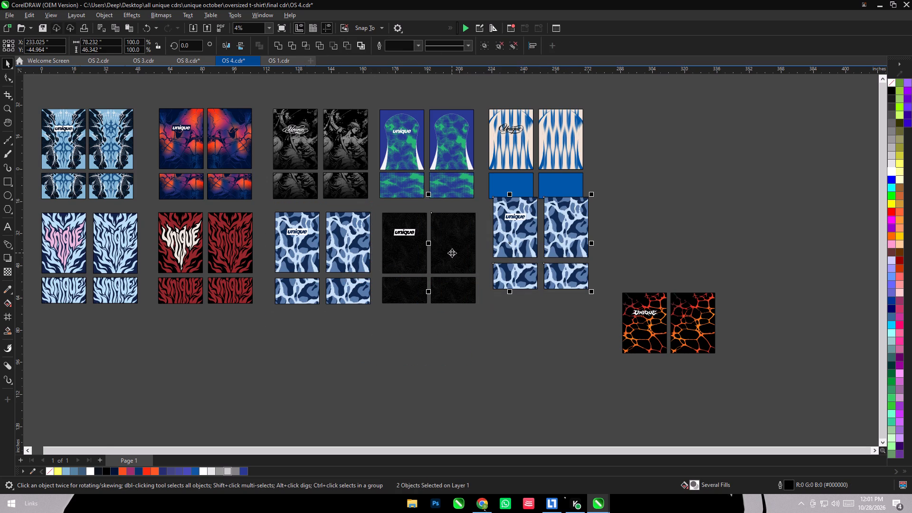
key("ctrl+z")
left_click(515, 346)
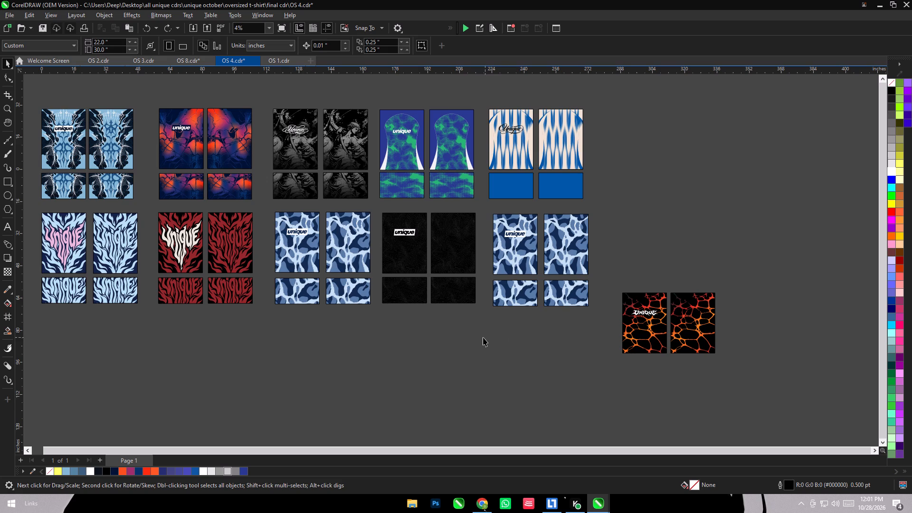
Align the copied camouflage set with the original camouflage set along their horizontal centre line.
left_click(517, 270)
left_click(342, 256, "shift")
key("e")
left_click(418, 370)
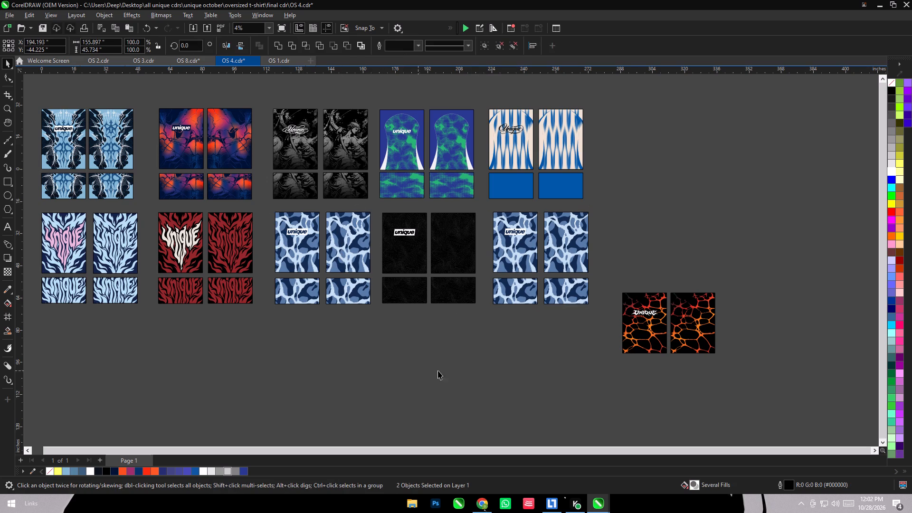
Ungroup the copied camouflage set into separate panels, sleeves and logo.
left_click(581, 256)
key("ctrl+u")
left_click(617, 255)
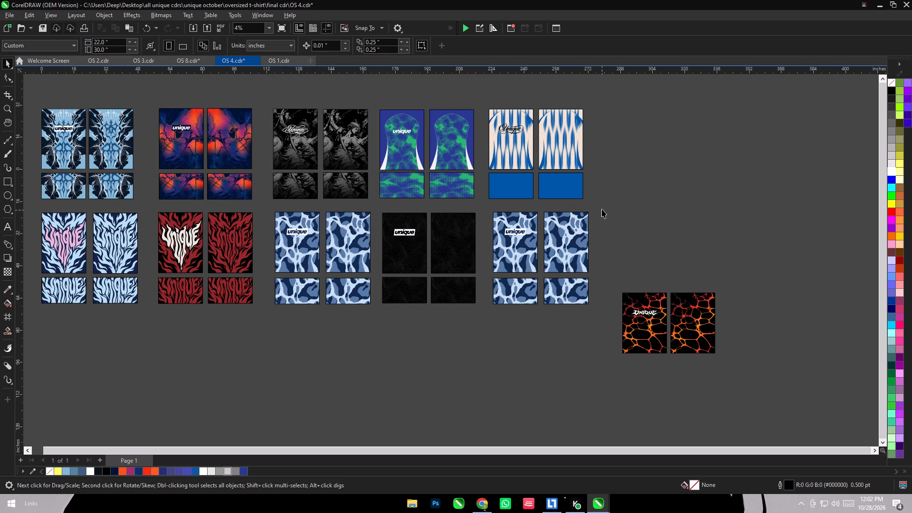
left_click(684, 310)
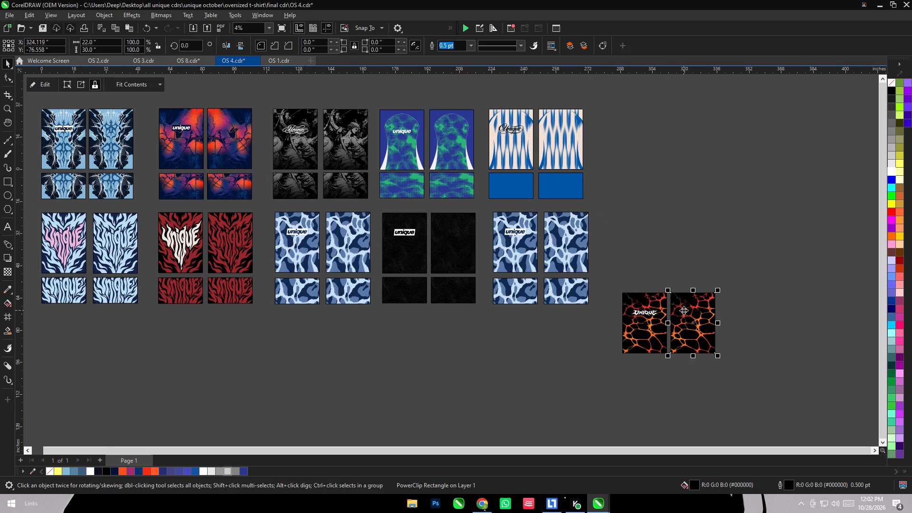
left_click_drag(481, 205, 598, 321)
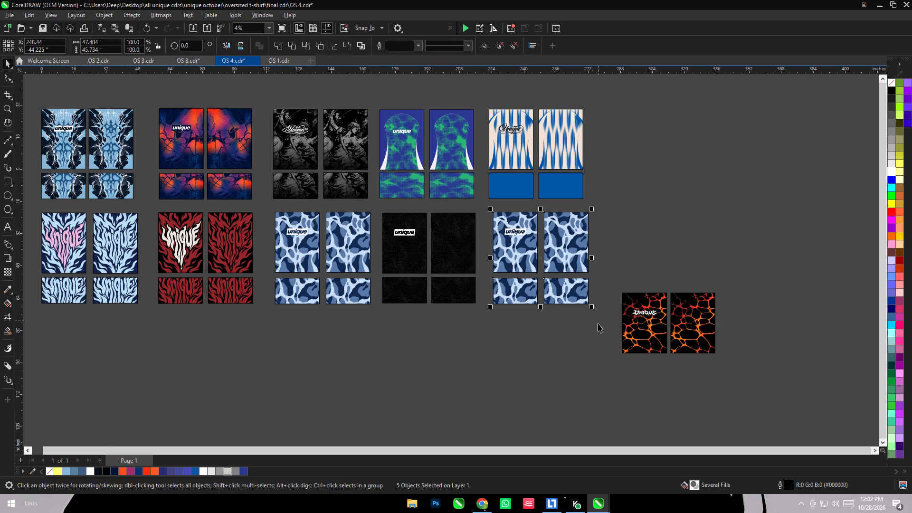
key("ctrl+u")
key("ctrl+u")
key("ctrl+u")
left_click(598, 323)
PowerClip the lava-crack back panel inside the sleeve under the copied camouflage set's front panel.
left_click(696, 322)
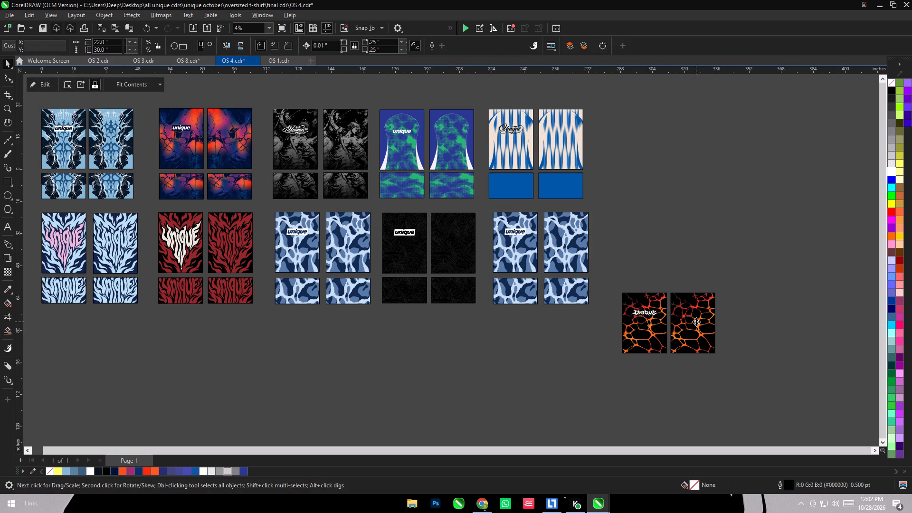
right_click(696, 322)
left_click(737, 169)
left_click(529, 289)
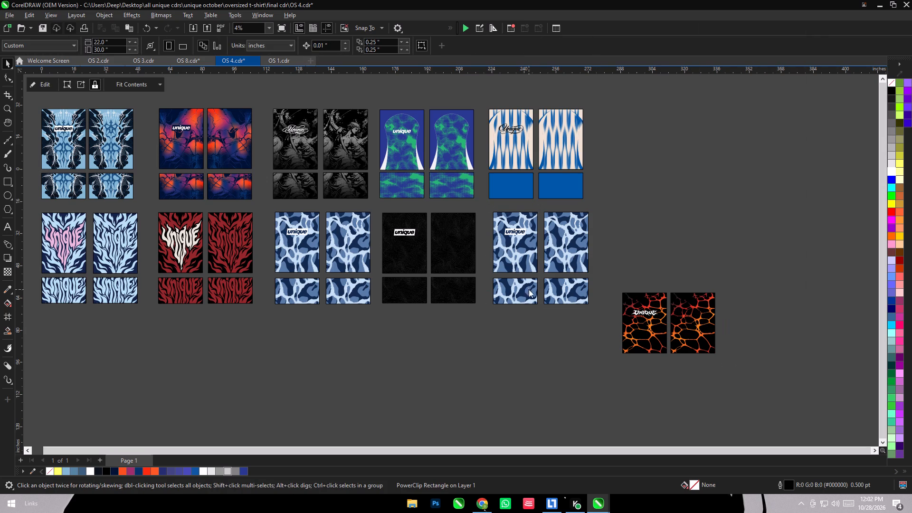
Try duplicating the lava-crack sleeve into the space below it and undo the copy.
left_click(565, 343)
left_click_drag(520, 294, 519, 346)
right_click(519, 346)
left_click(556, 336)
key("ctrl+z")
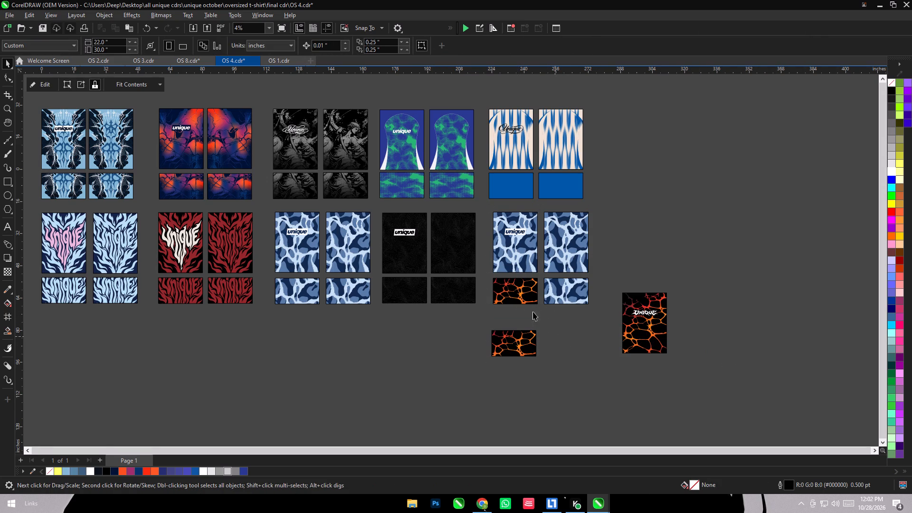
Edit the lava-crack sleeve's PowerClip contents, removing the old camouflage panel so only the lava-crack artwork remains.
left_click(525, 300)
left_click(45, 82)
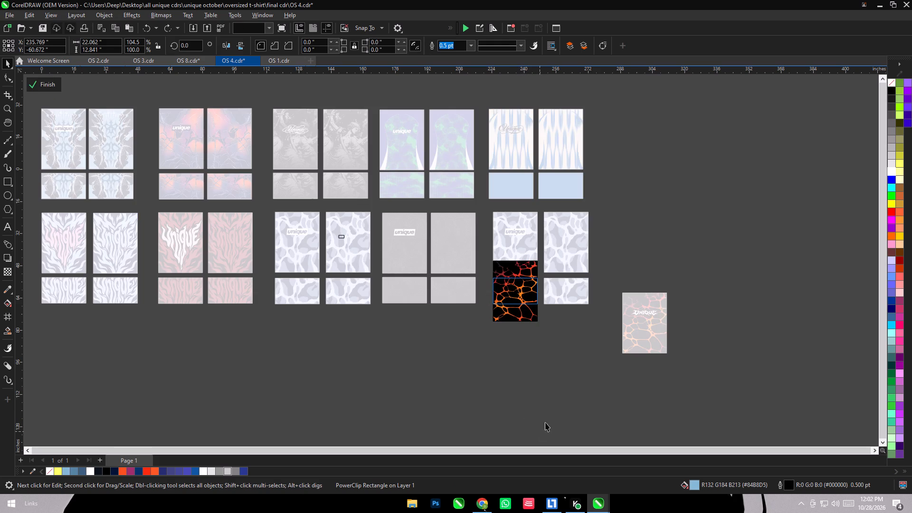
left_click(516, 294)
key("shift+Page_Down")
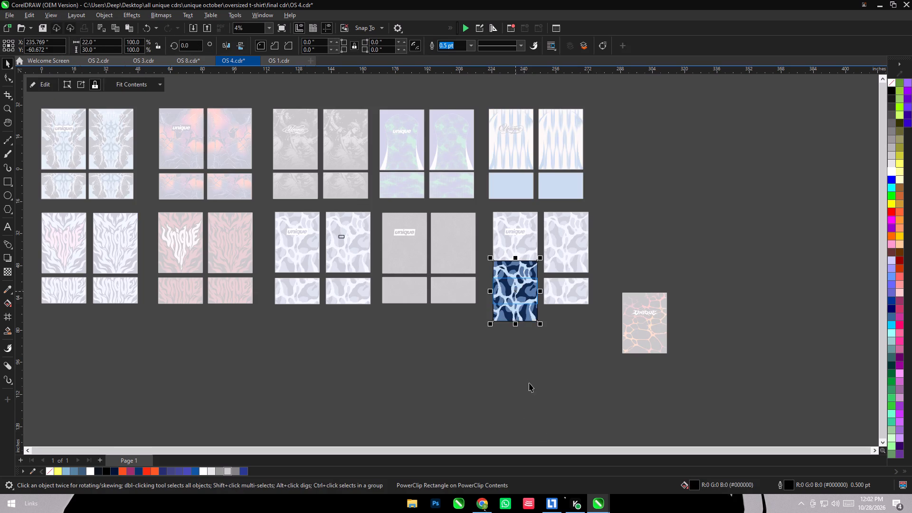
left_click(528, 381)
left_click(521, 310)
key("Delete")
left_click(38, 83)
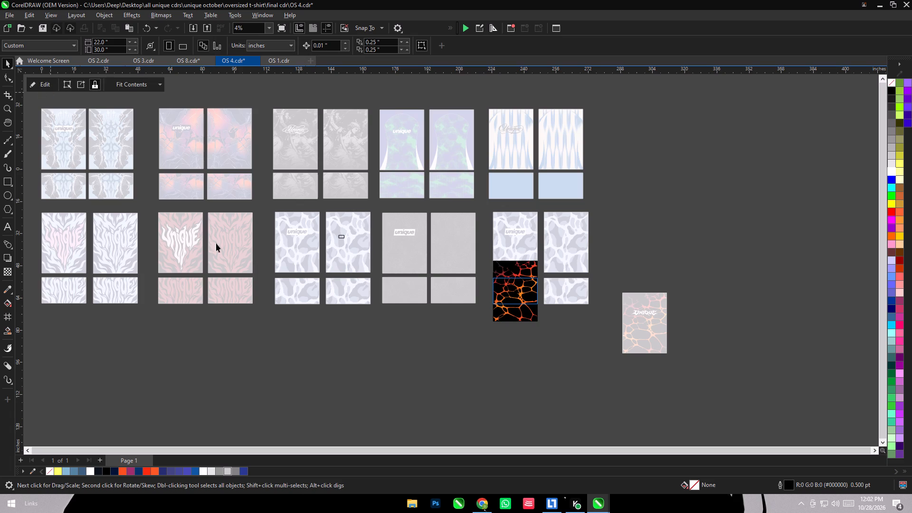
left_click(532, 370)
Duplicate the lava-crack sleeve and align the copy by centre and top edge with the camouflage sleeve under the back panel.
left_click_drag(536, 284, 523, 348)
right_click(523, 348)
left_click(570, 286, "shift")
type("CT")
left_click(598, 353)
Send both lava-crack sleeves to the back and delete the camouflage sleeve under the copied set's back panel.
left_click(522, 287)
left_click(568, 296, "shift")
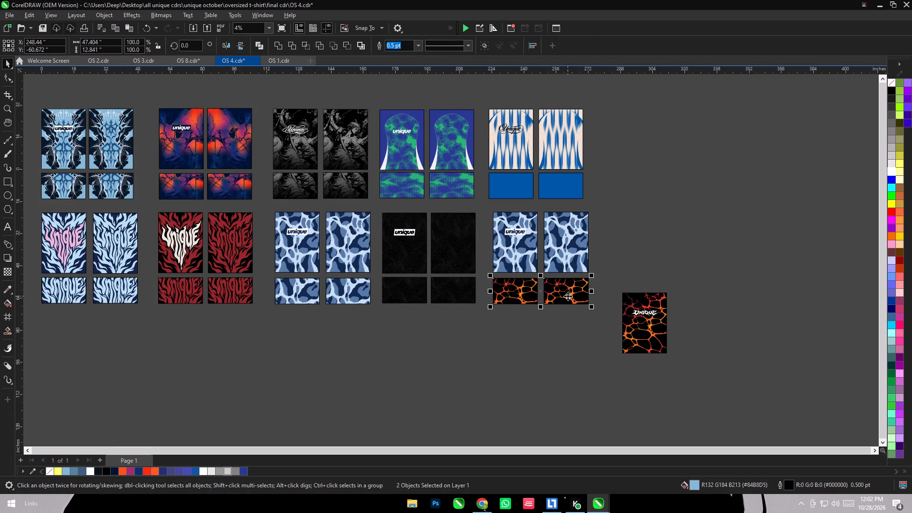
key("shift+Page_Down")
left_click(570, 354)
left_click(568, 282)
key("Delete")
left_click(579, 343)
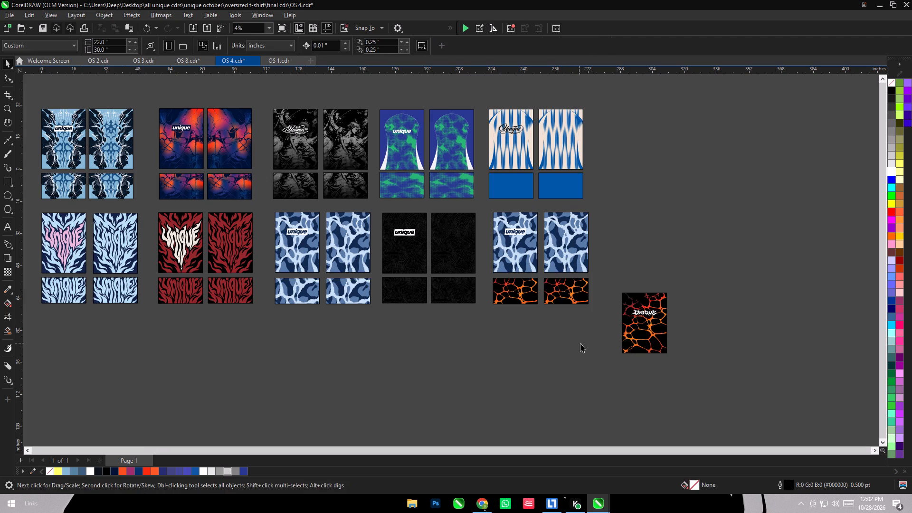
Duplicate the lava-crack front panel without its logo and align the copy by centre and top edge over the copied set's camouflage back panel.
left_click_drag(649, 342, 746, 344)
right_click(746, 344)
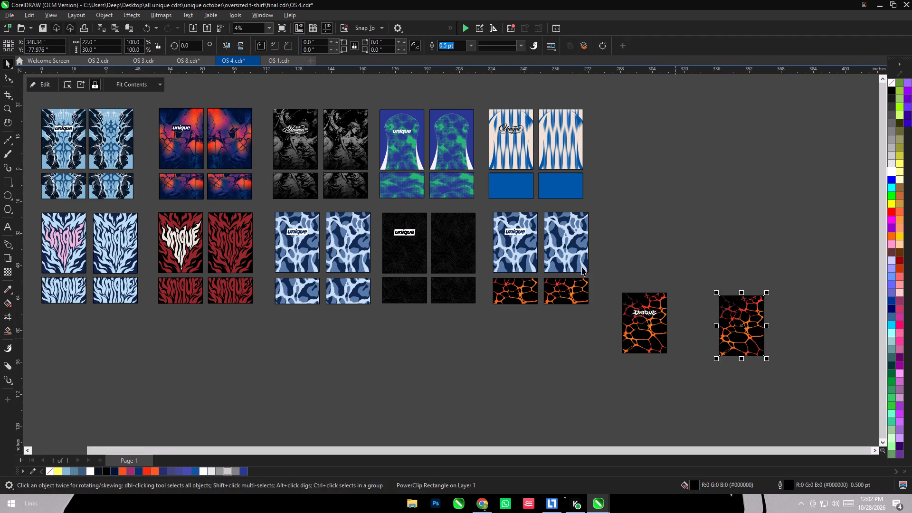
left_click(576, 257, "shift")
type("CT")
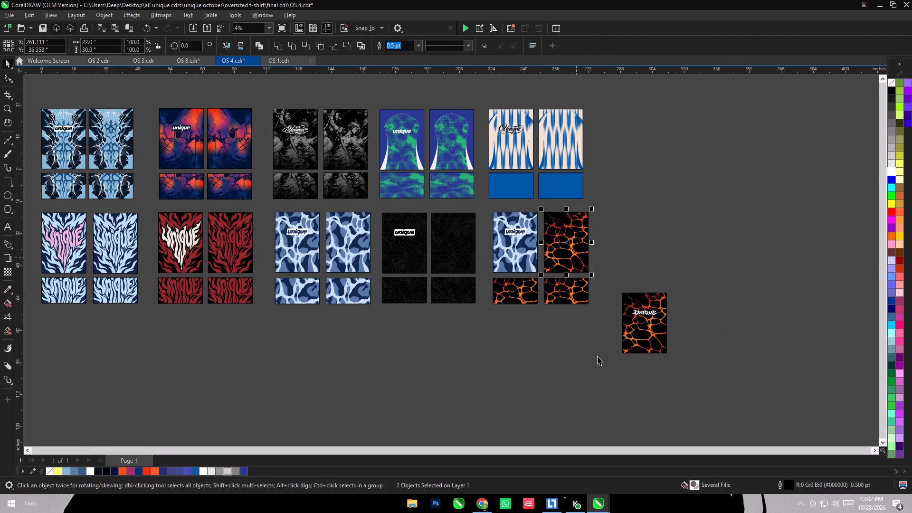
left_click(598, 356)
Place the logo inside the lava-crack front panel as PowerClip contents.
left_click_drag(606, 301, 721, 339)
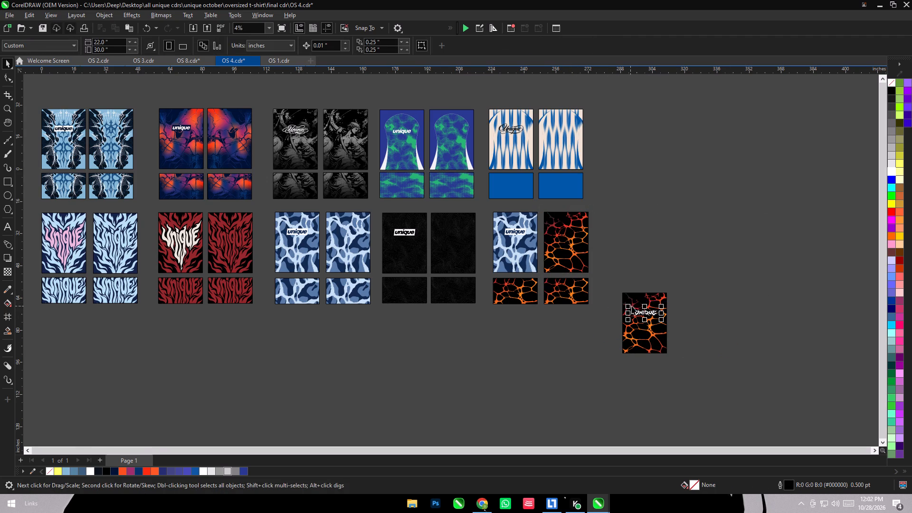
right_click(652, 314)
left_click(706, 146)
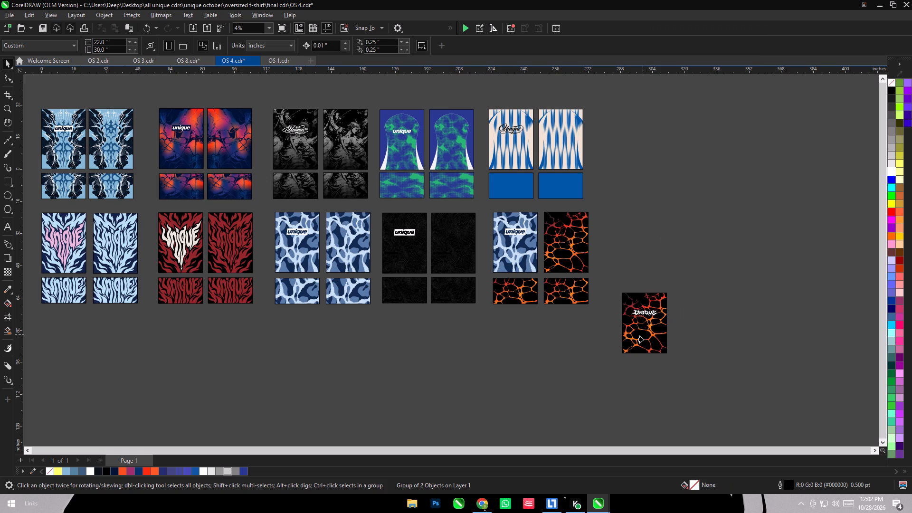
left_click(643, 345)
left_click(728, 367)
Align the lava-crack front panel by centre and top edge with the copied set's camouflage front panel.
left_click(656, 339)
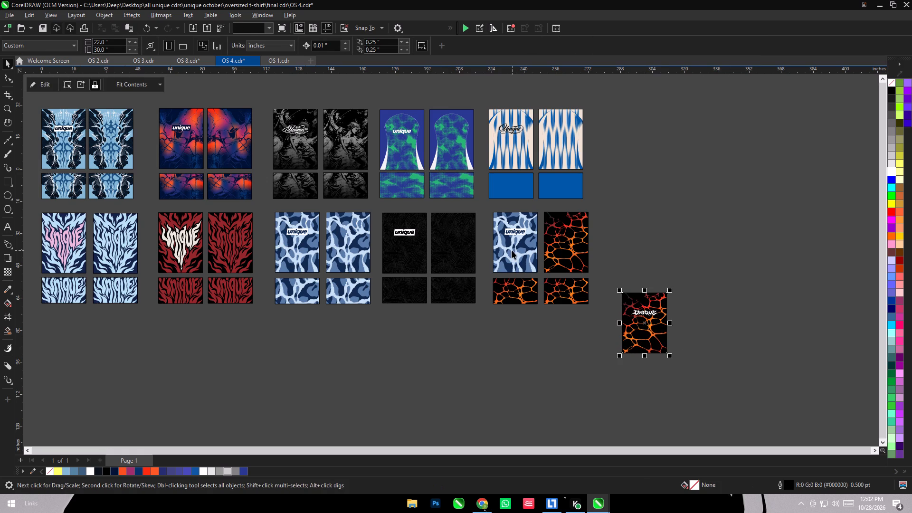
left_click(512, 250, "shift")
key("c")
key("t")
left_click(728, 321)
Delete the copied set's camouflage front panel and its leftover logo from over the lava-crack front panel.
left_click(526, 260)
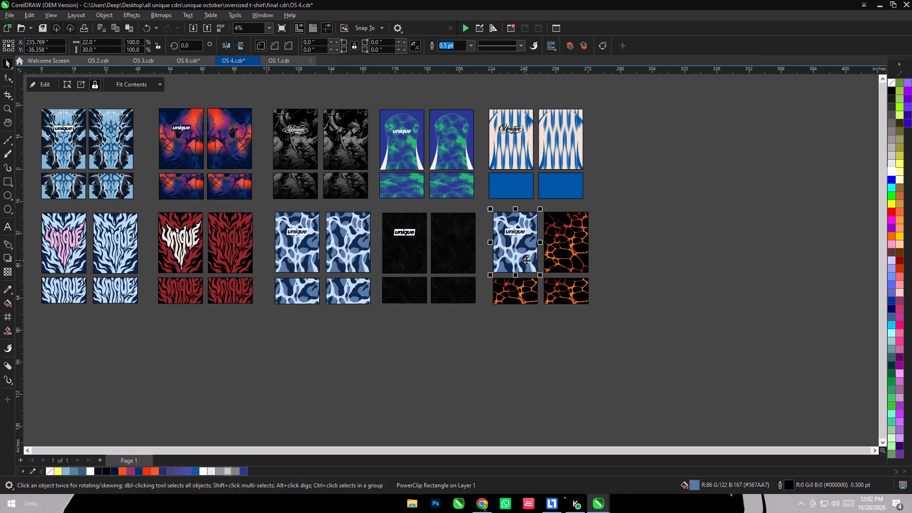
key("Delete")
left_click_drag(482, 223, 545, 246)
key("Delete")
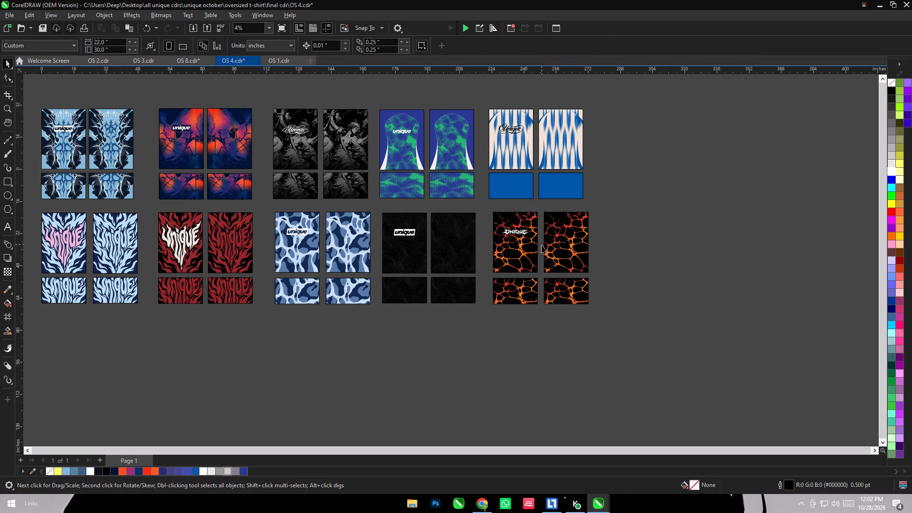
Save OS 4.cdr with the completed lava-crack set.
scroll(695, 313, "down", 3)
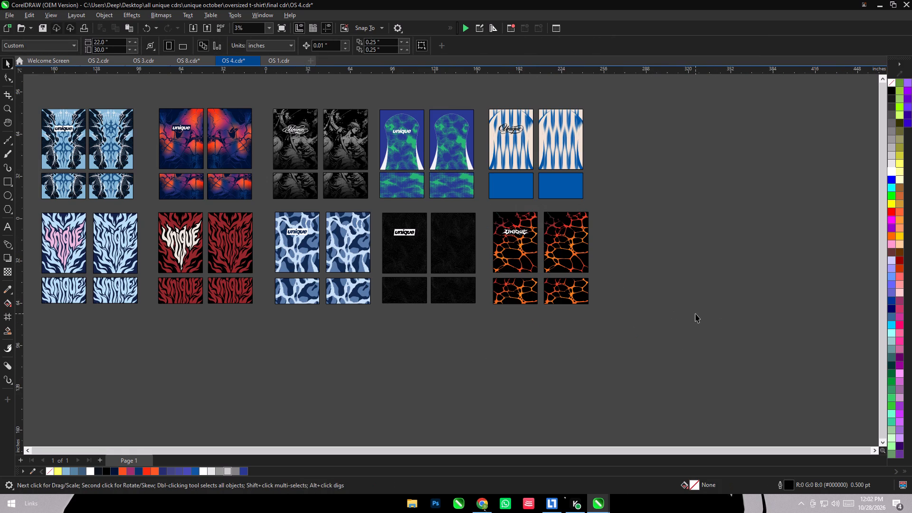
key("ctrl+s")
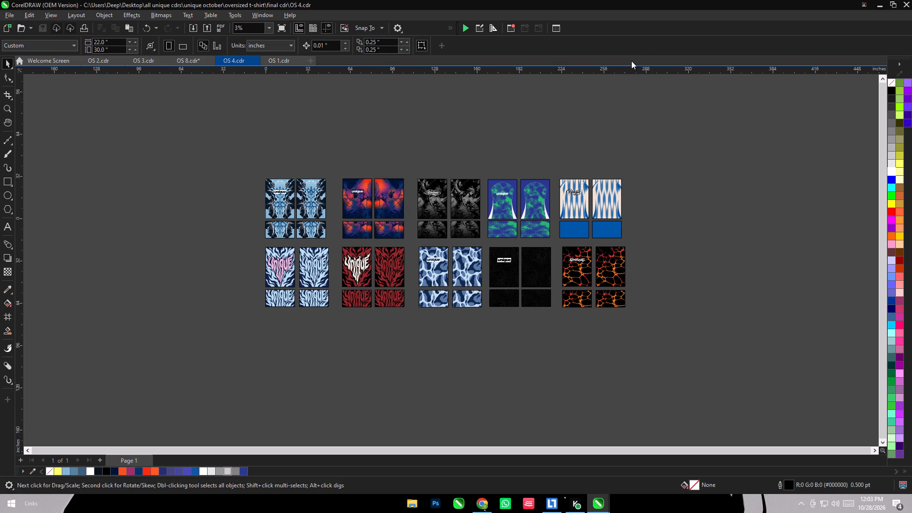
Close OS 8.cdr without saving its changes.
left_click(193, 64)
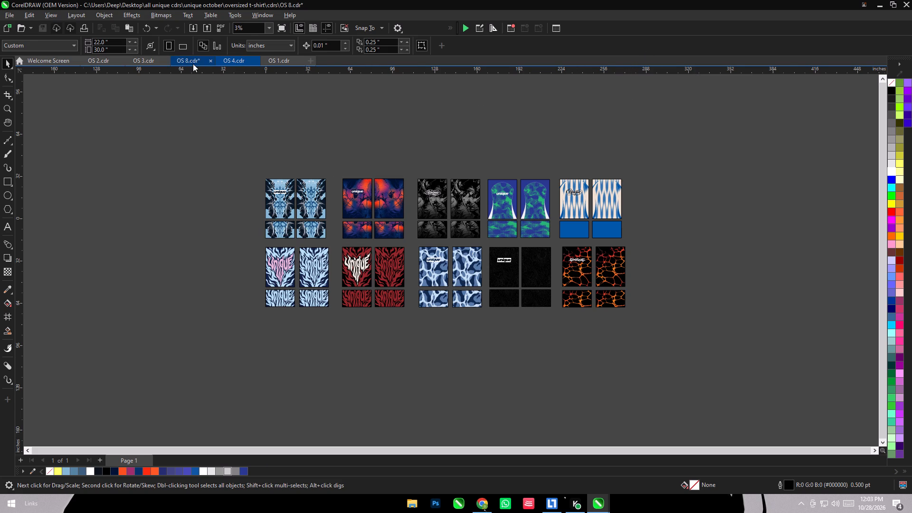
left_click(211, 62)
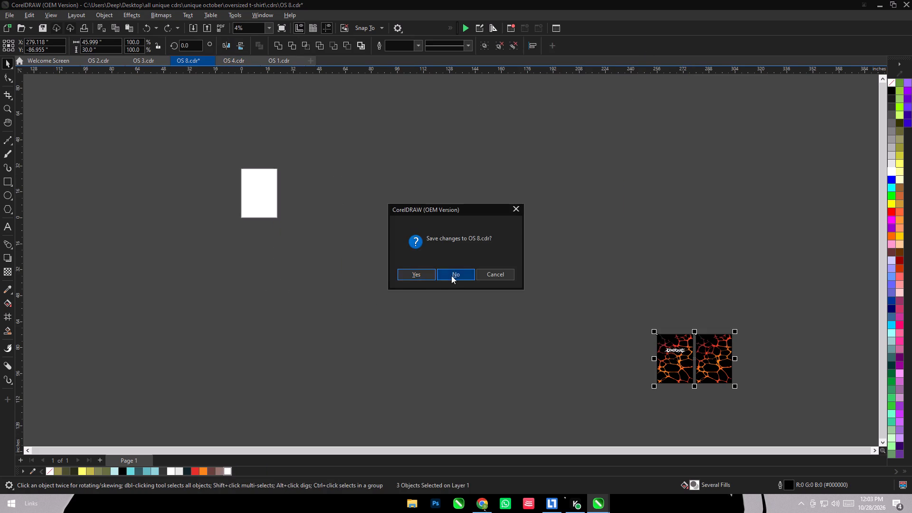
left_click(456, 275)
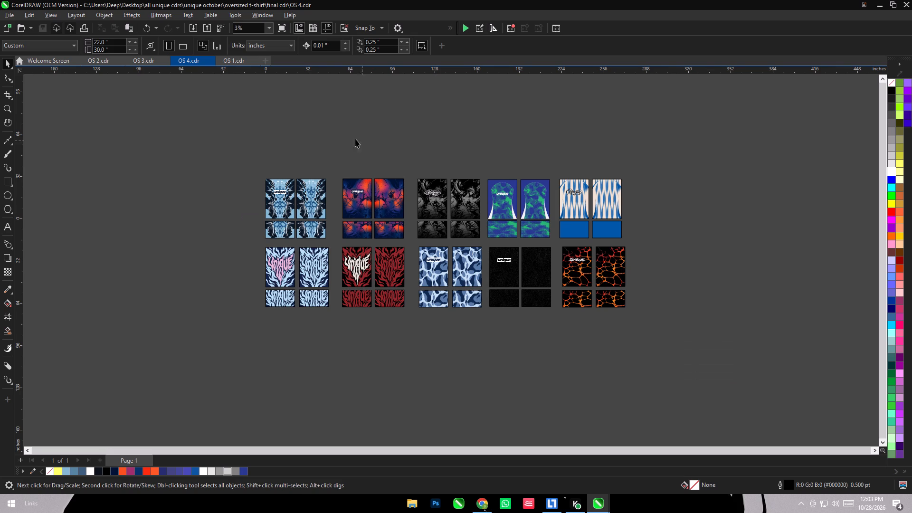
Open O10.cdr from the cdrs folder inside the oversized t-shirt folder.
left_click(16, 15)
left_click(24, 54)
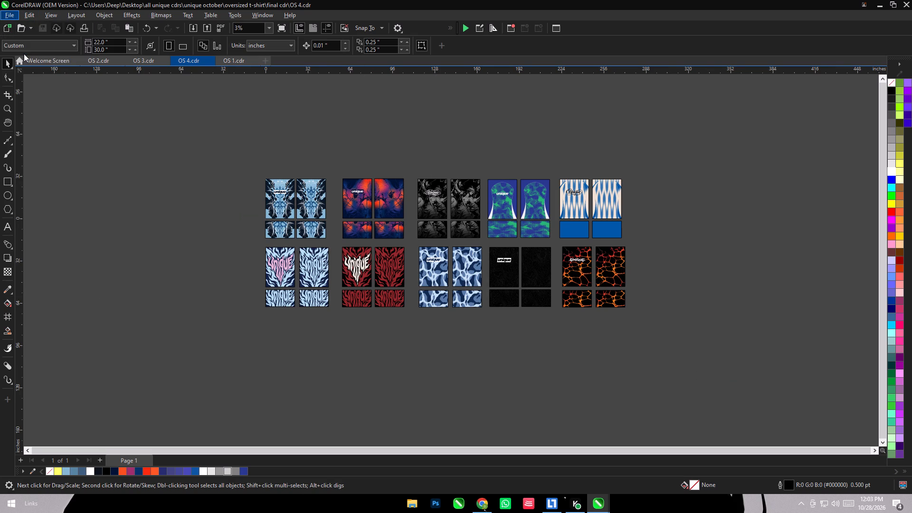
left_click(12, 18)
left_click(31, 48)
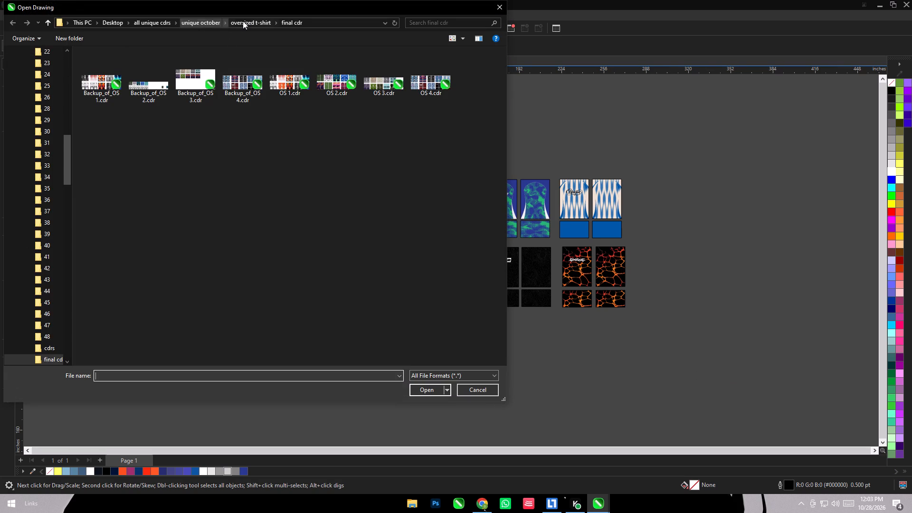
left_click(243, 21)
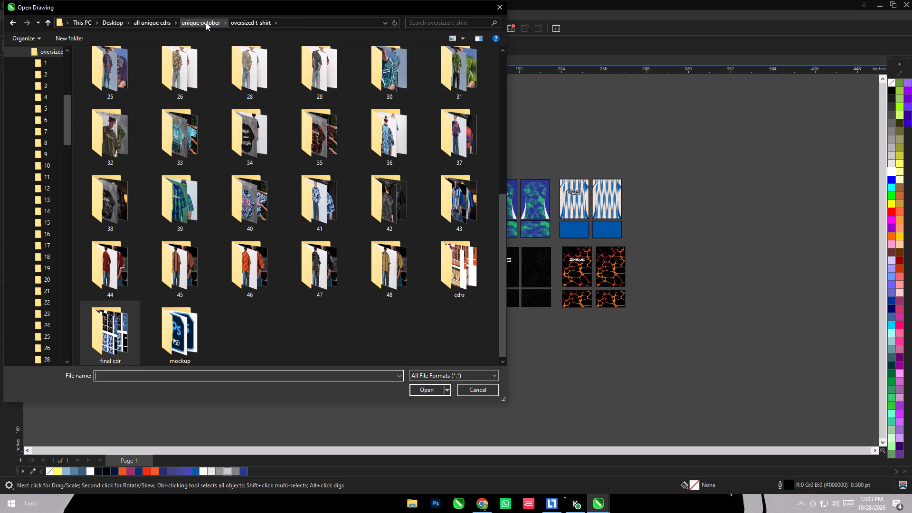
double_click(457, 247)
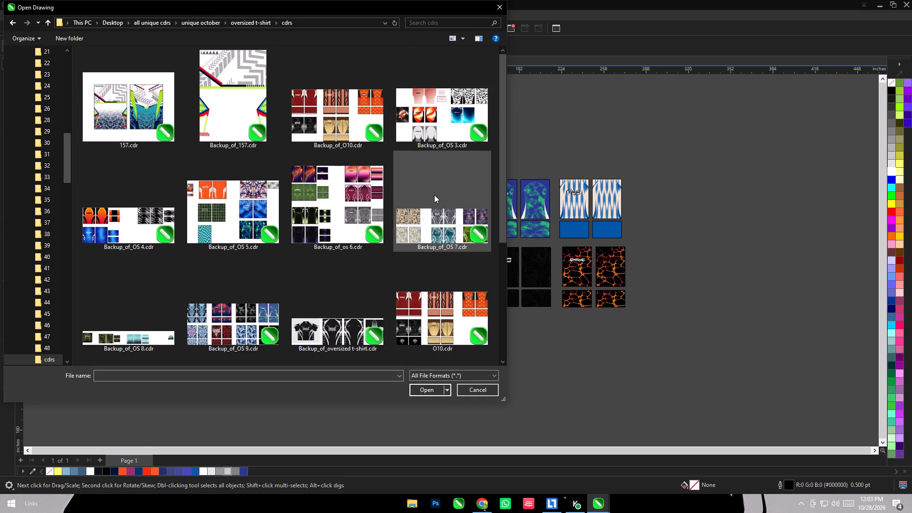
scroll(425, 163, "down", 1)
scroll(425, 163, "up", 2)
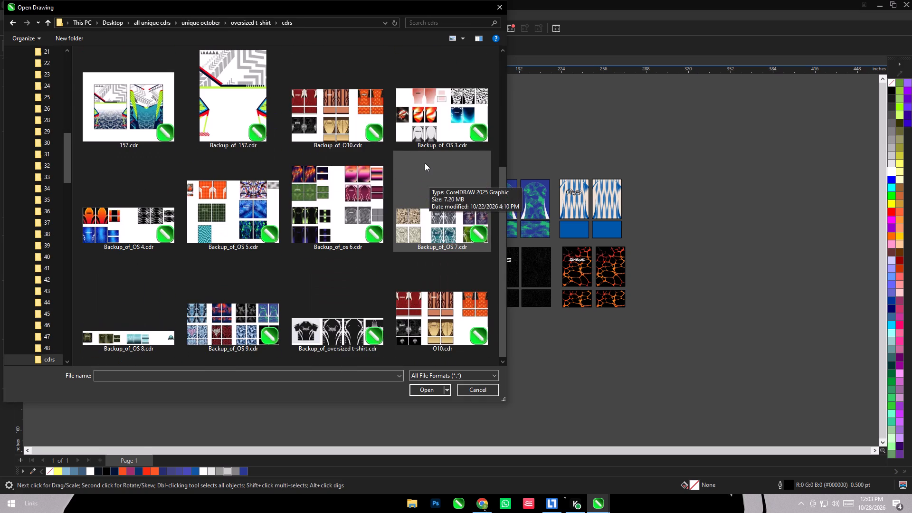
scroll(425, 163, "down", 1)
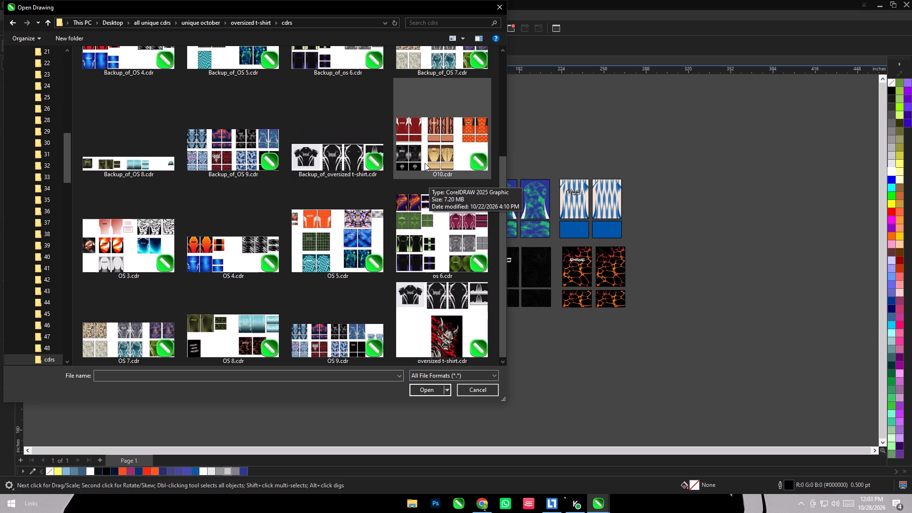
scroll(425, 163, "down", 4)
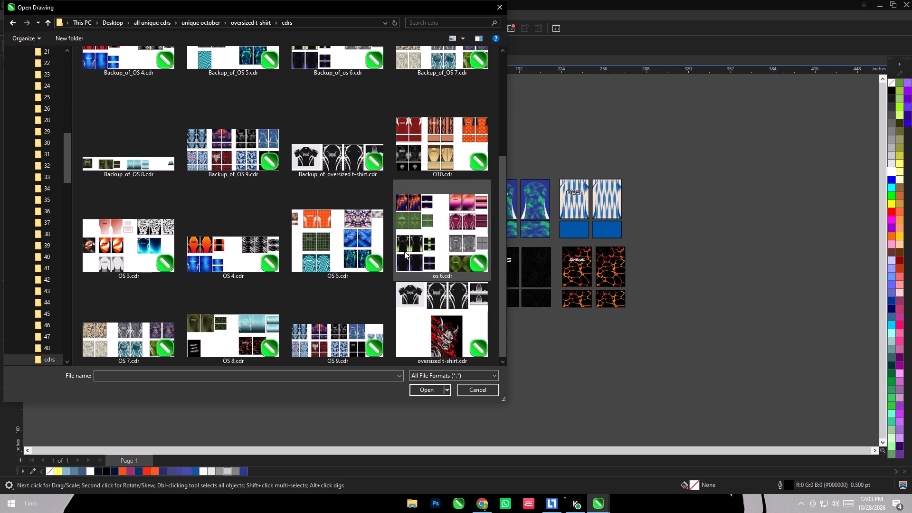
scroll(404, 250, "up", 2)
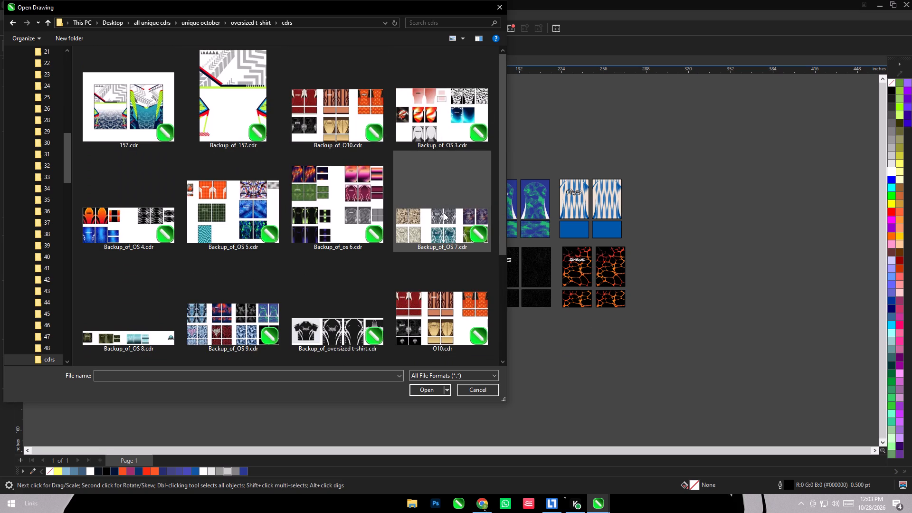
left_click(443, 287)
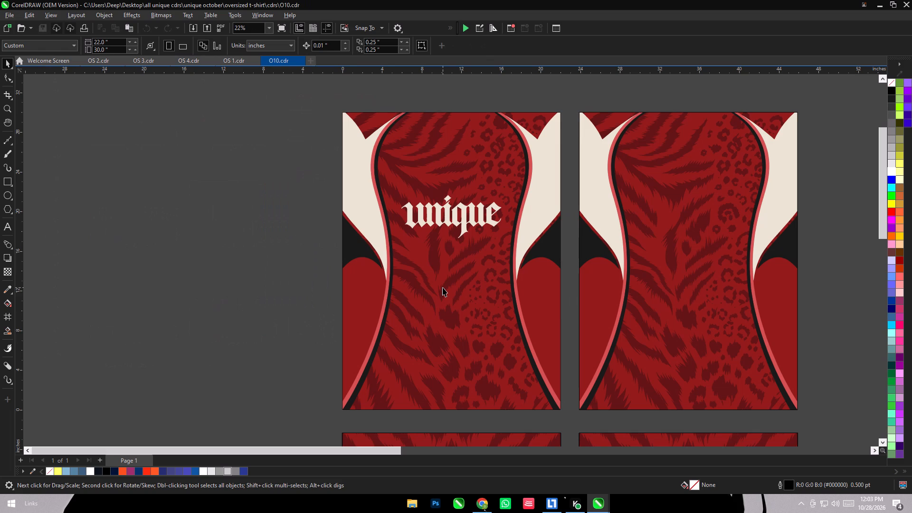
Switch from O10.cdr to the OS 1.cdr document.
scroll(458, 284, "down", 11)
scroll(374, 146, "down", 4)
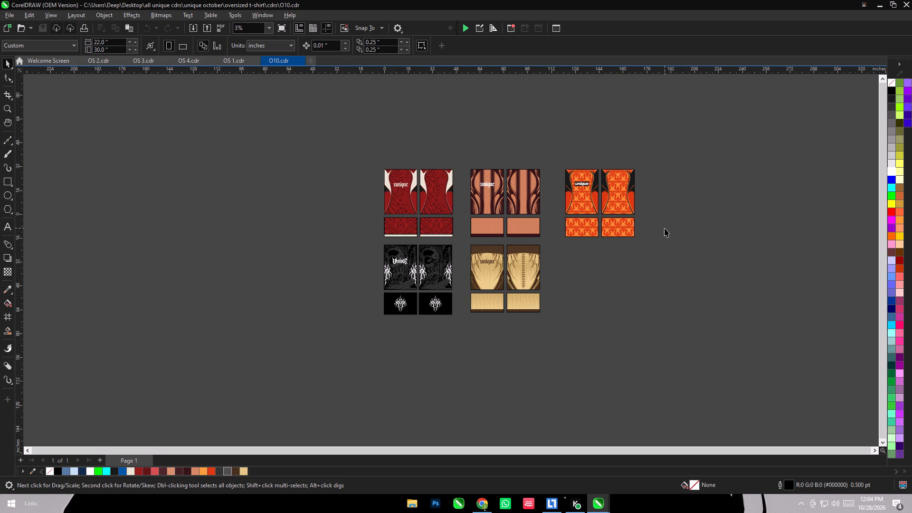
left_click(236, 62)
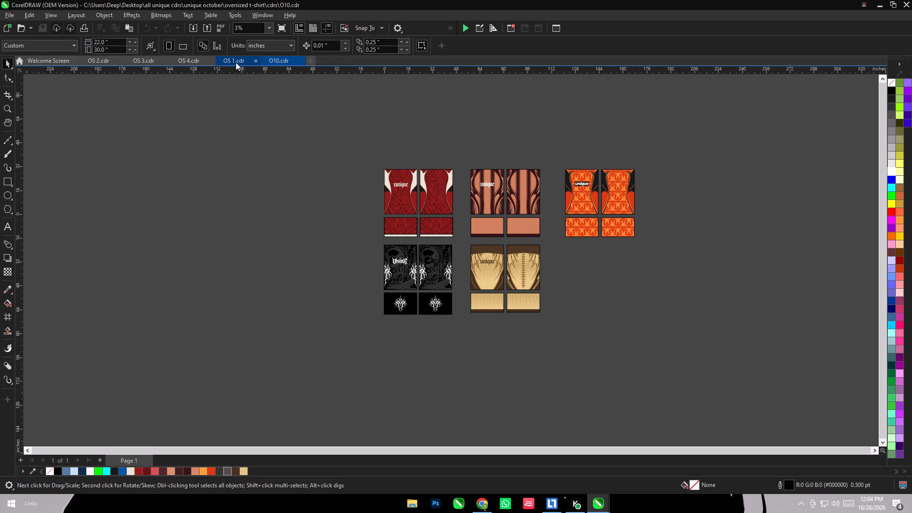